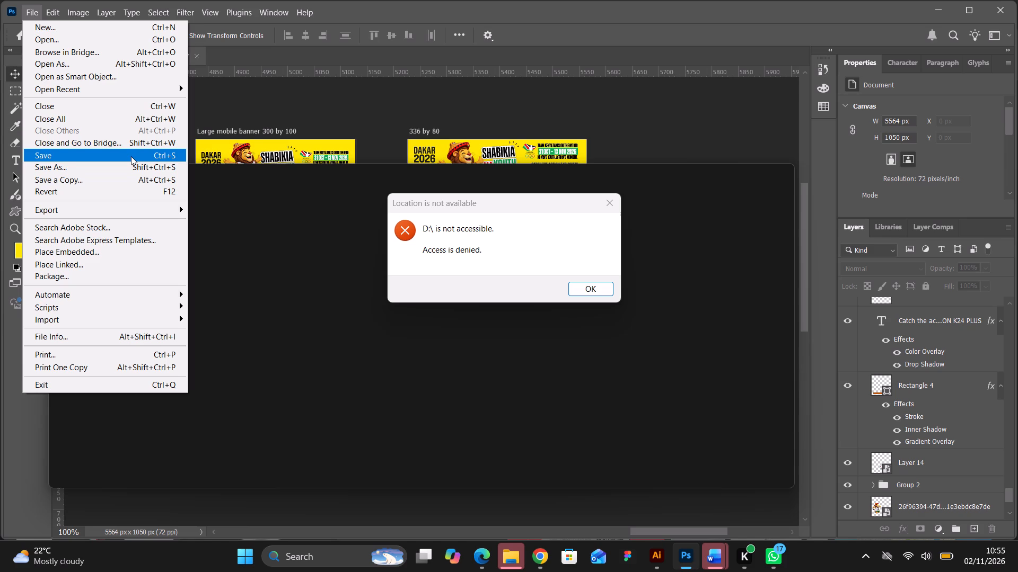
Dismiss the error message about the inaccessible D: drive.
{"action": "key", "text": "d"}
{"action": "left_click", "coordinate": [602, 294]}
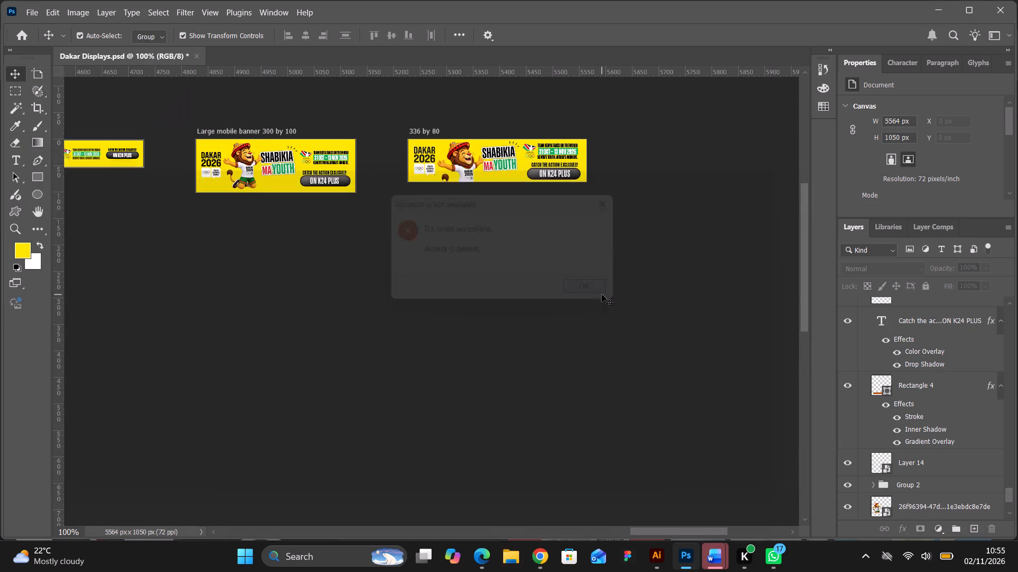
Switch to File Explorer and open the locked Local Disk (D:) to start unlocking it.
{"action": "left_click", "coordinate": [504, 552]}
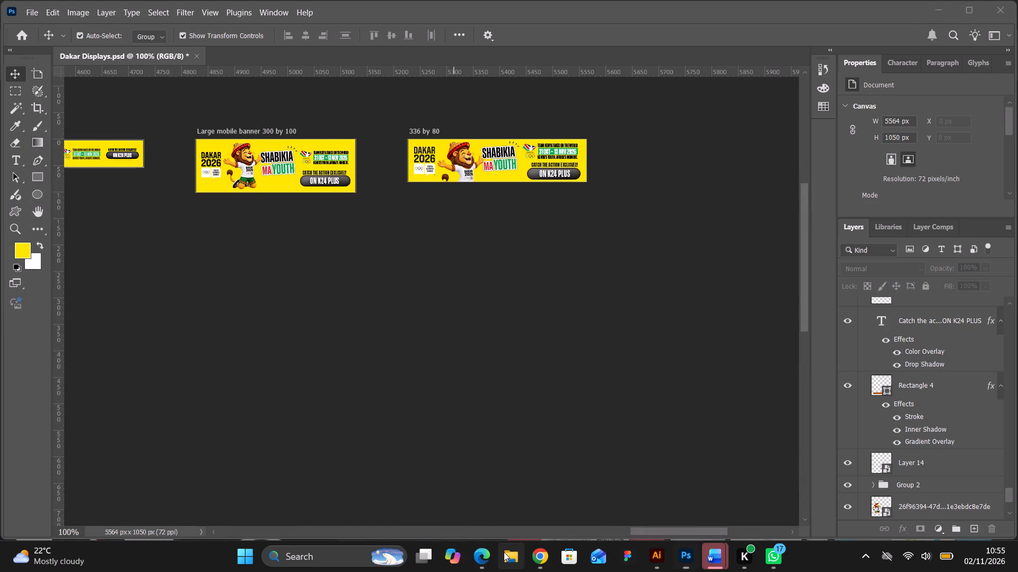
{"action": "scroll", "coordinate": [168, 384], "scroll_direction": "down", "scroll_amount": 5}
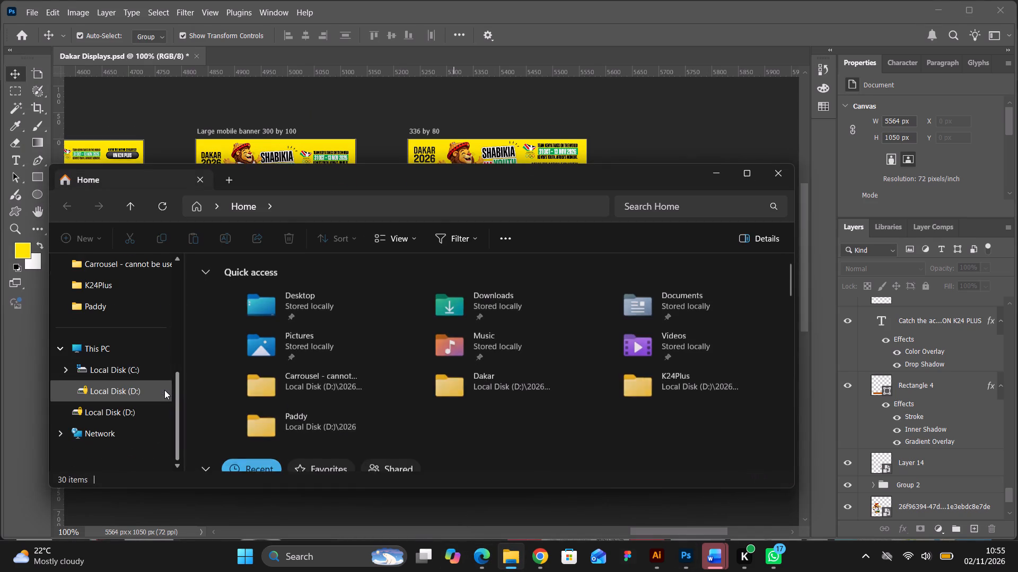
{"action": "left_click", "coordinate": [124, 407]}
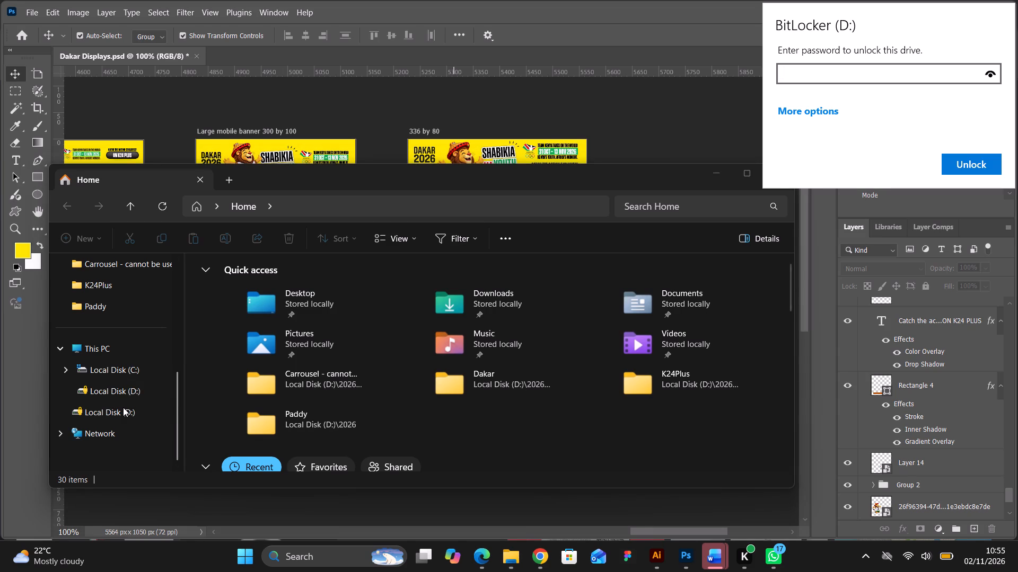
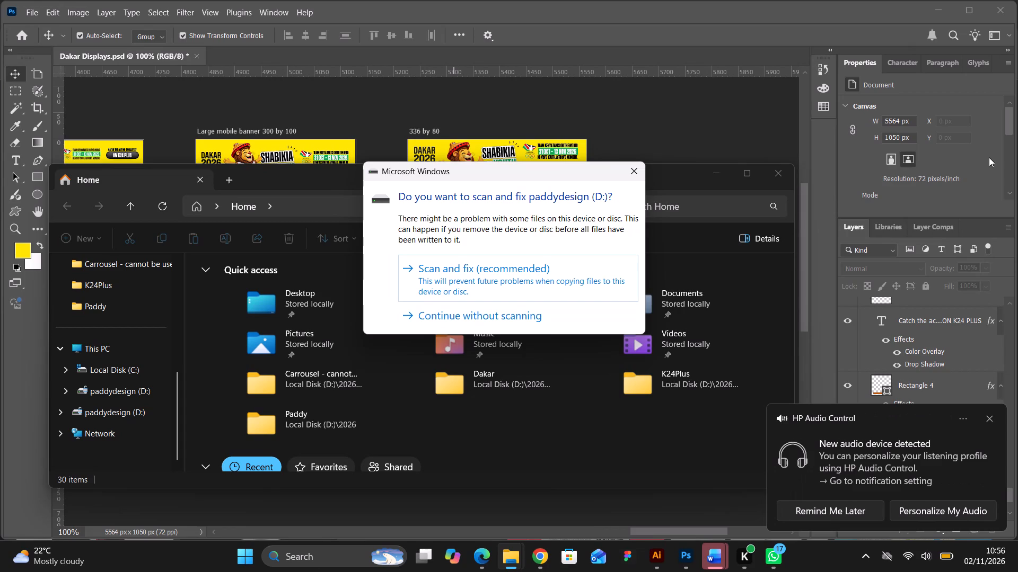
Maximise the File Explorer window.
{"action": "left_click", "coordinate": [749, 173]}
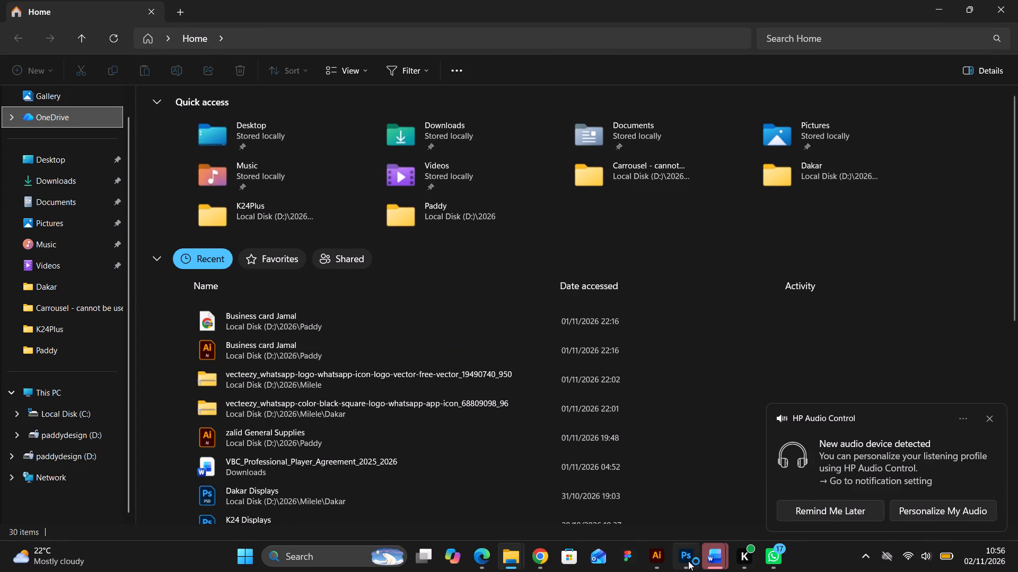
Switch back to Photoshop and open the recently used file P2.psd alongside the Dakar Displays banner document.
{"action": "left_click", "coordinate": [688, 561]}
{"action": "scroll", "coordinate": [506, 266], "scroll_direction": "up", "scroll_amount": 2}
{"action": "scroll", "coordinate": [582, 295], "scroll_direction": "up", "scroll_amount": 1}
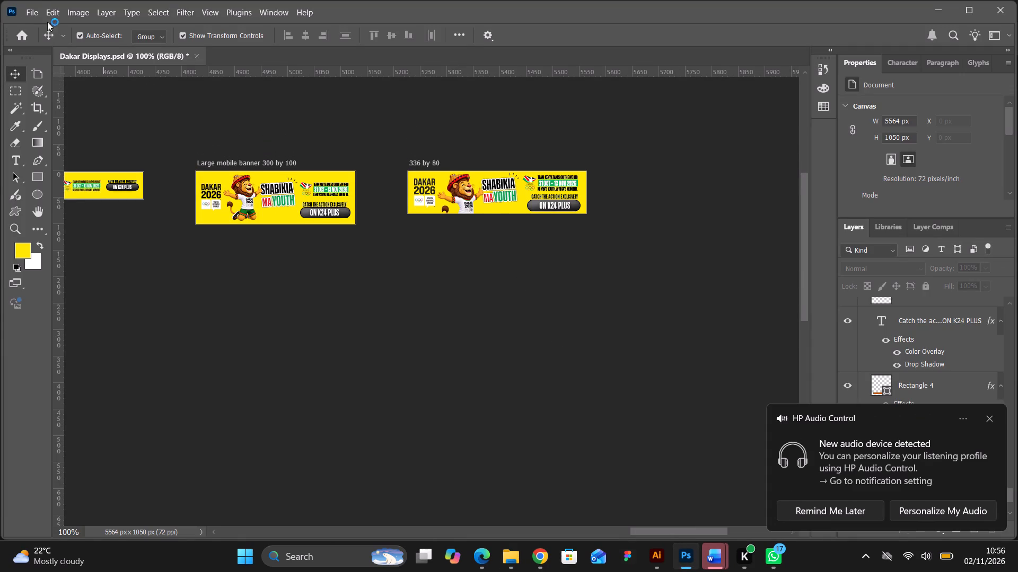
{"action": "left_click", "coordinate": [32, 15]}
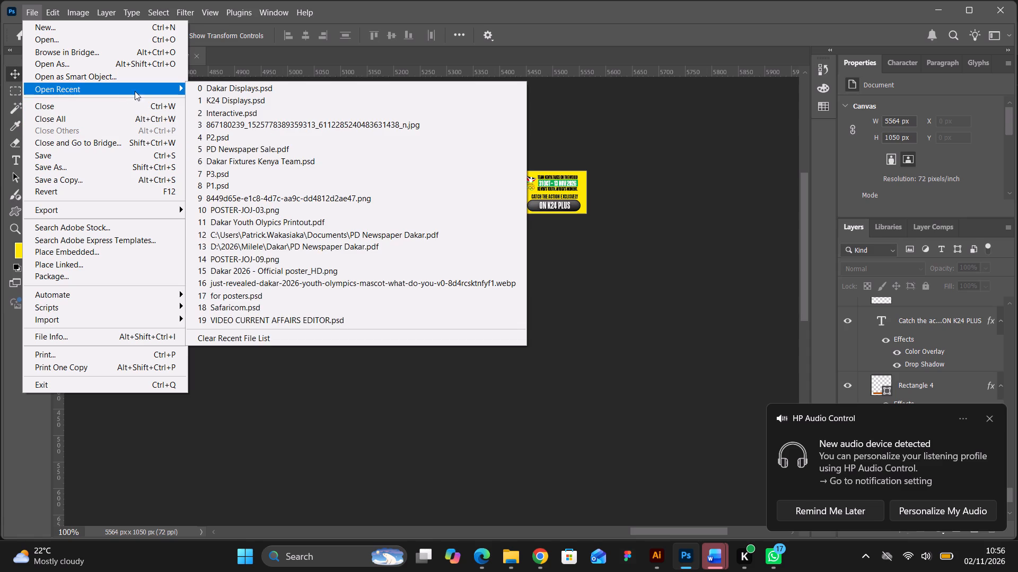
{"action": "left_click", "coordinate": [236, 140]}
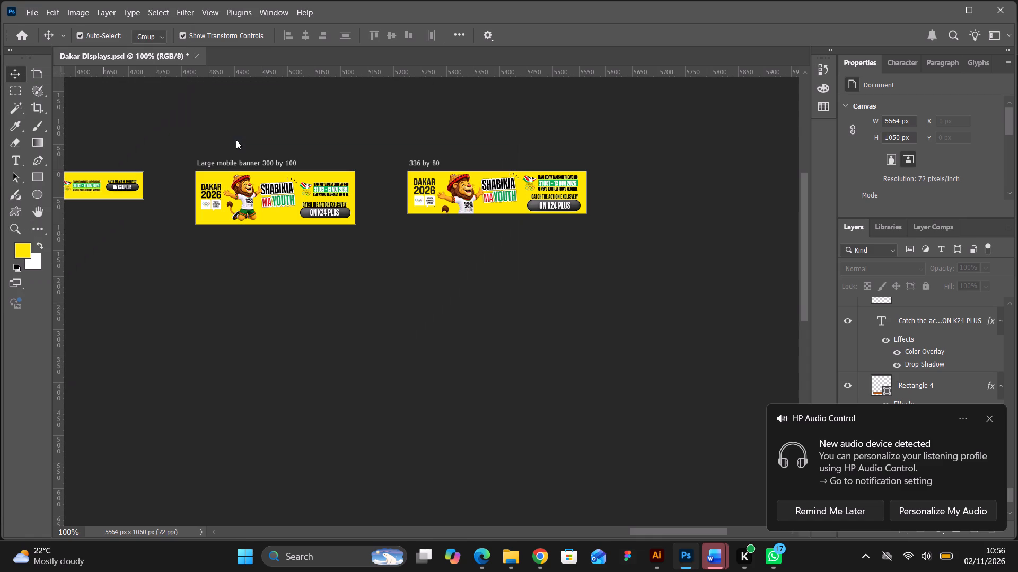
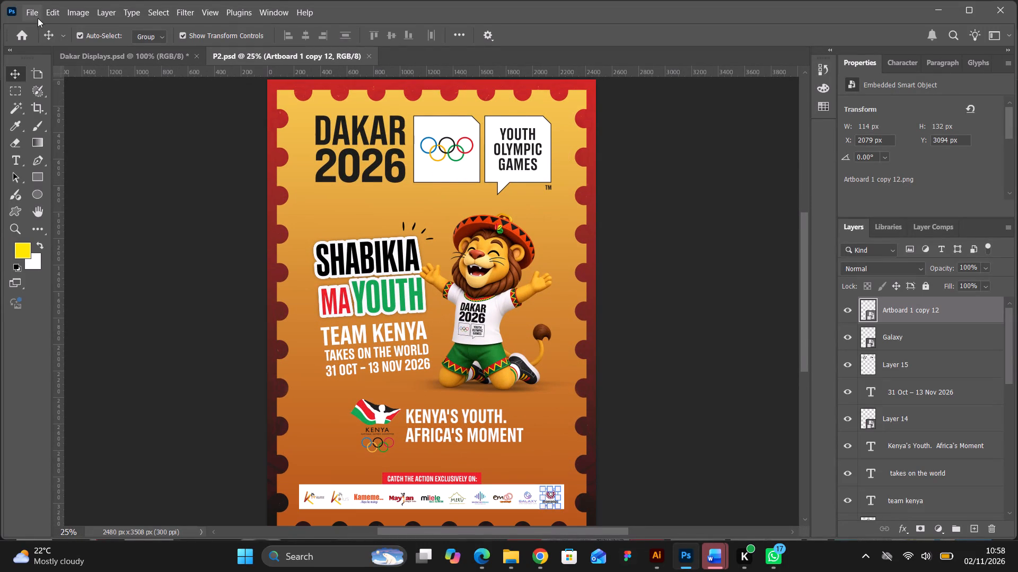
Start saving a separate version of the P2.psd poster with Save As.
{"action": "left_click", "coordinate": [32, 15]}
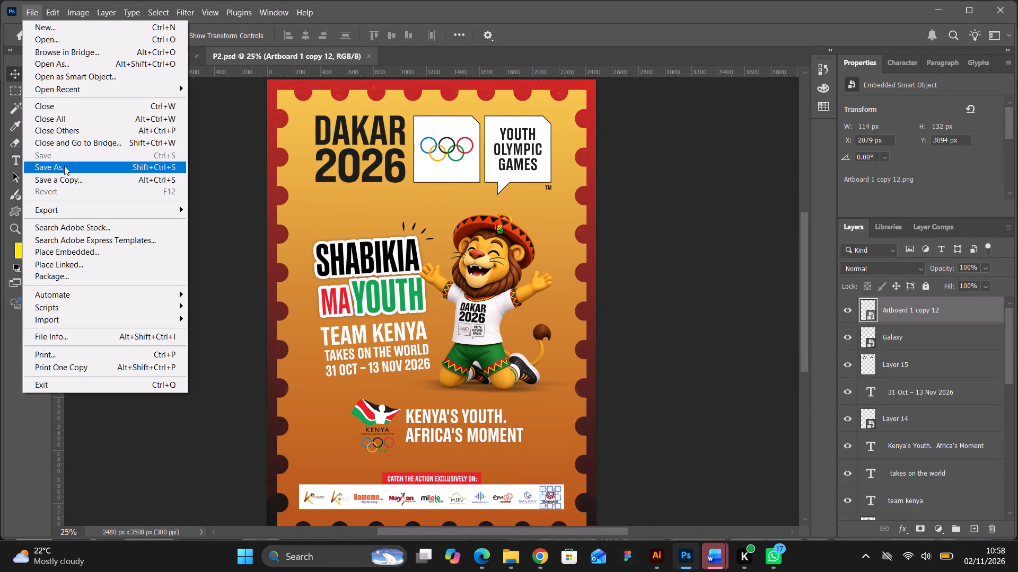
{"action": "left_click", "coordinate": [64, 166]}
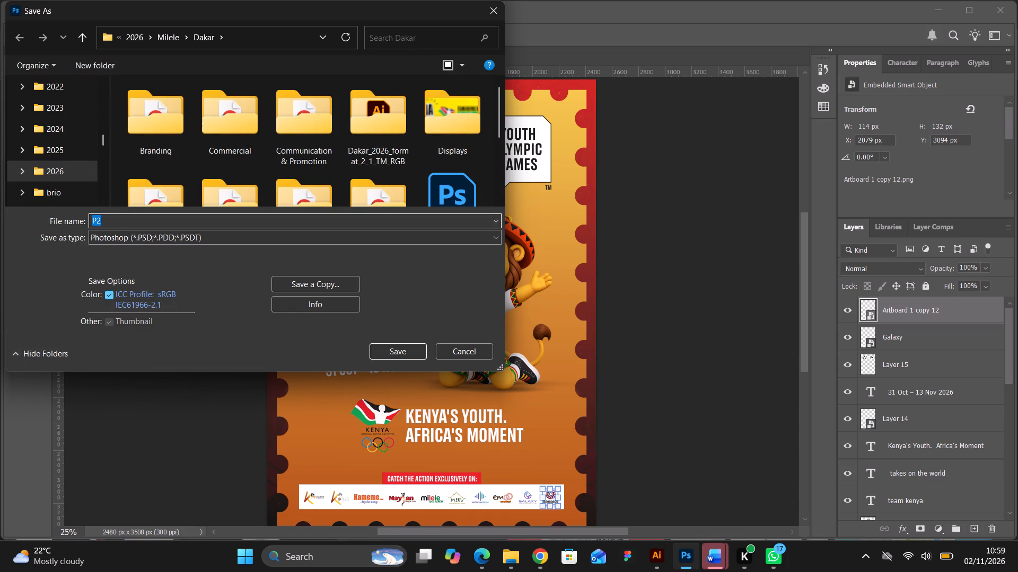
Save the P2 poster under the new file name Results as a Photoshop document in the Dakar folder.
{"action": "type", "text": "Results"}
{"action": "left_click", "coordinate": [413, 348]}
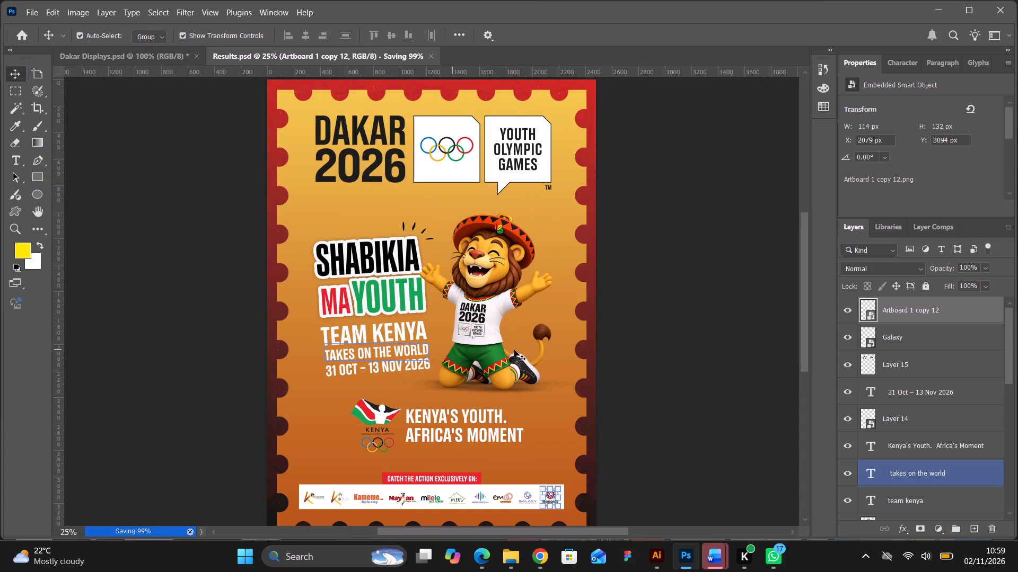
Unlock Layer 1, the red gradient background behind the stamp shape.
{"action": "left_click", "coordinate": [656, 319]}
{"action": "scroll", "coordinate": [646, 320], "scroll_direction": "down", "scroll_amount": 7}
{"action": "scroll", "coordinate": [646, 320], "scroll_direction": "up", "scroll_amount": 7}
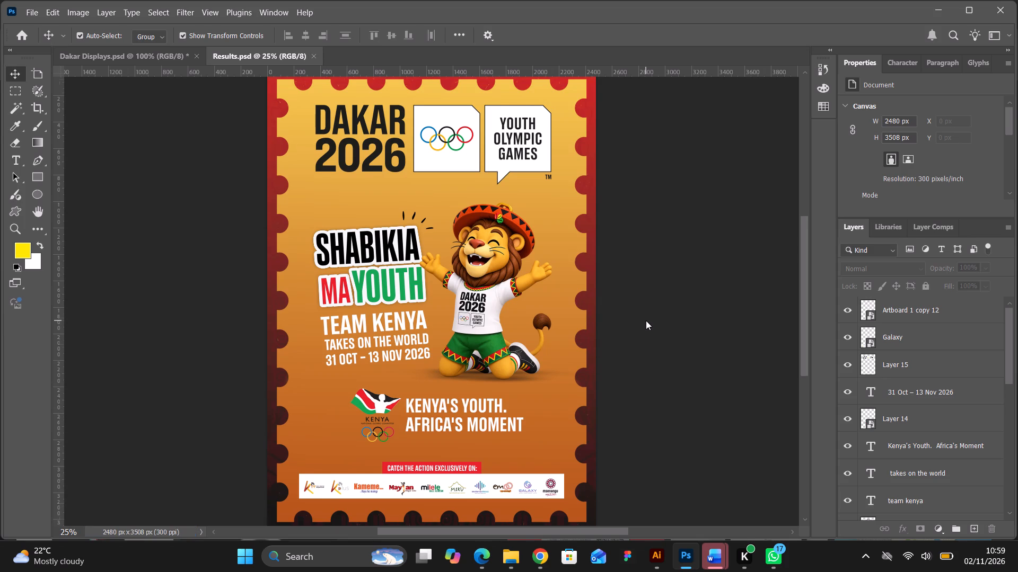
{"action": "scroll", "coordinate": [646, 320], "scroll_direction": "up", "scroll_amount": 2}
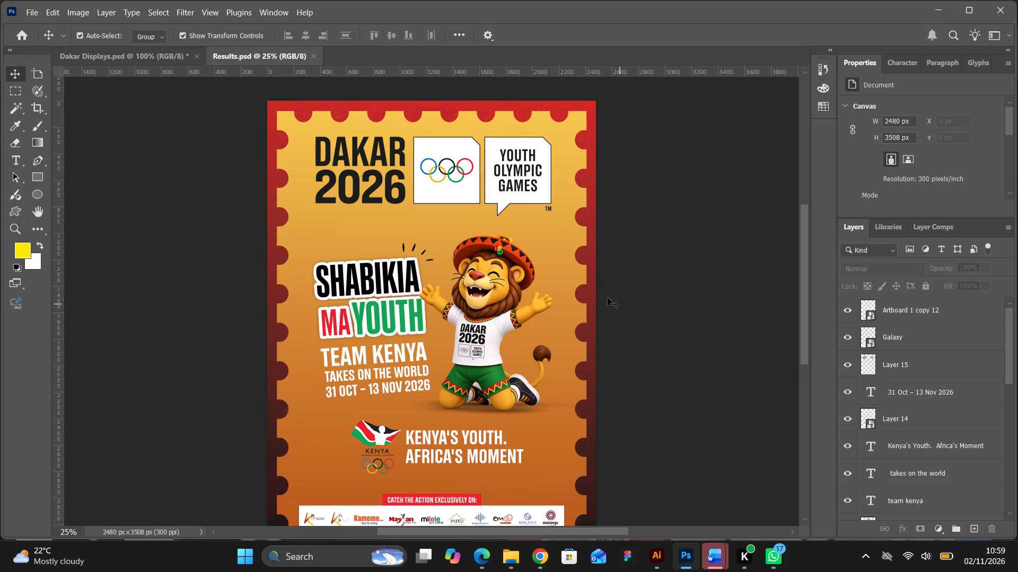
{"action": "left_click", "coordinate": [550, 273]}
{"action": "scroll", "coordinate": [938, 426], "scroll_direction": "down", "scroll_amount": 18}
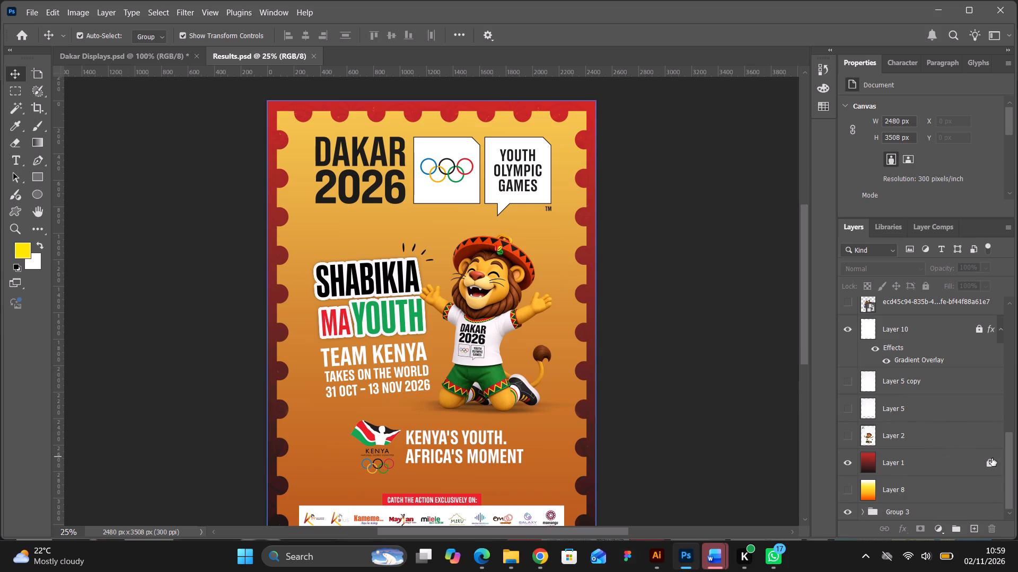
{"action": "left_click", "coordinate": [992, 463]}
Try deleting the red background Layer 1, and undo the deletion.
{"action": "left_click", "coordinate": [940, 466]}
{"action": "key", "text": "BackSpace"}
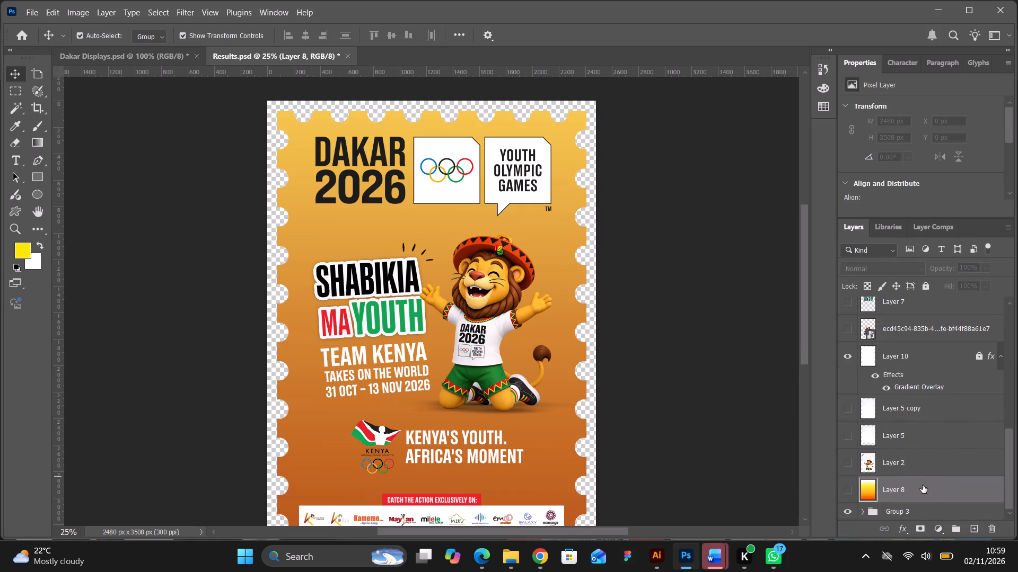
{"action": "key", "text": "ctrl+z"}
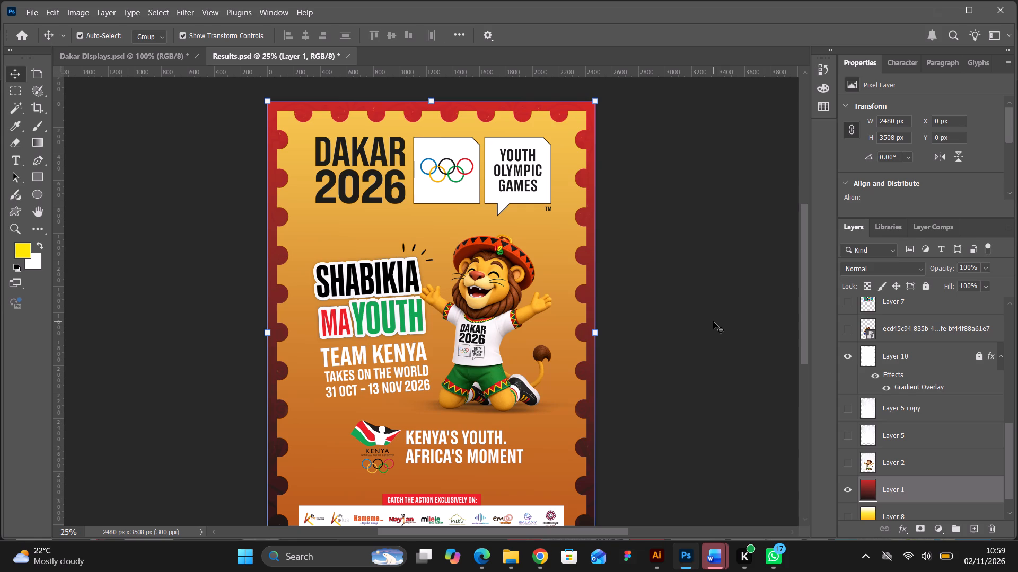
Delete the hidden Layer 2 and Layer 8 around the red background layer.
{"action": "scroll", "coordinate": [931, 411], "scroll_direction": "down", "scroll_amount": 1}
{"action": "scroll", "coordinate": [610, 336], "scroll_direction": "down", "scroll_amount": 1}
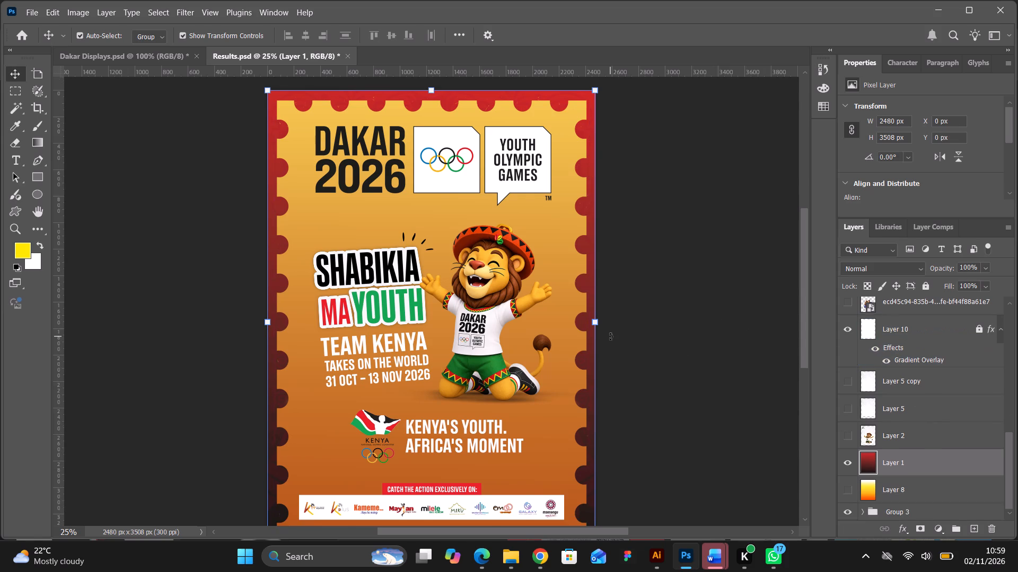
{"action": "scroll", "coordinate": [610, 336], "scroll_direction": "down", "scroll_amount": 1}
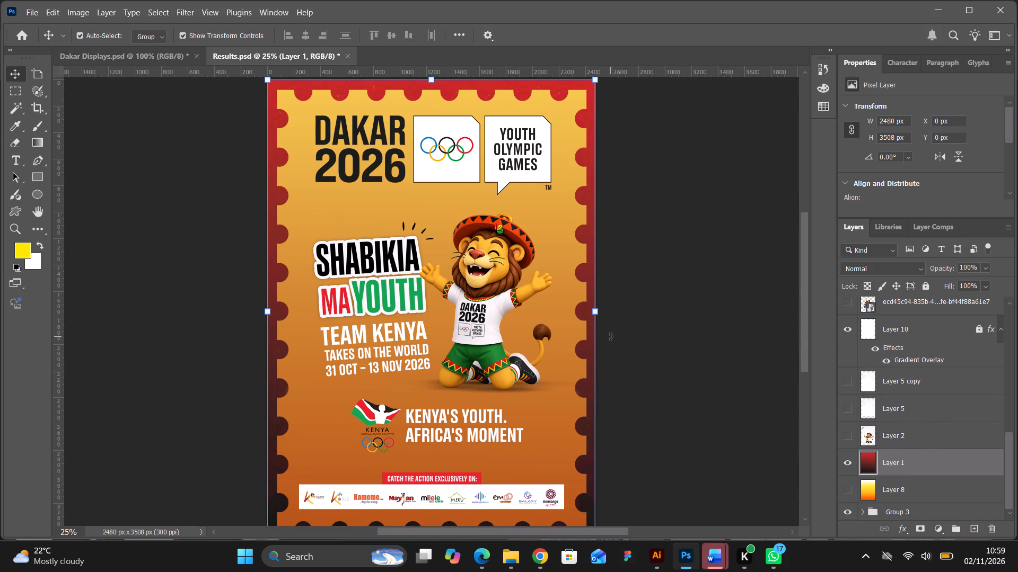
{"action": "scroll", "coordinate": [610, 336], "scroll_direction": "down", "scroll_amount": 1}
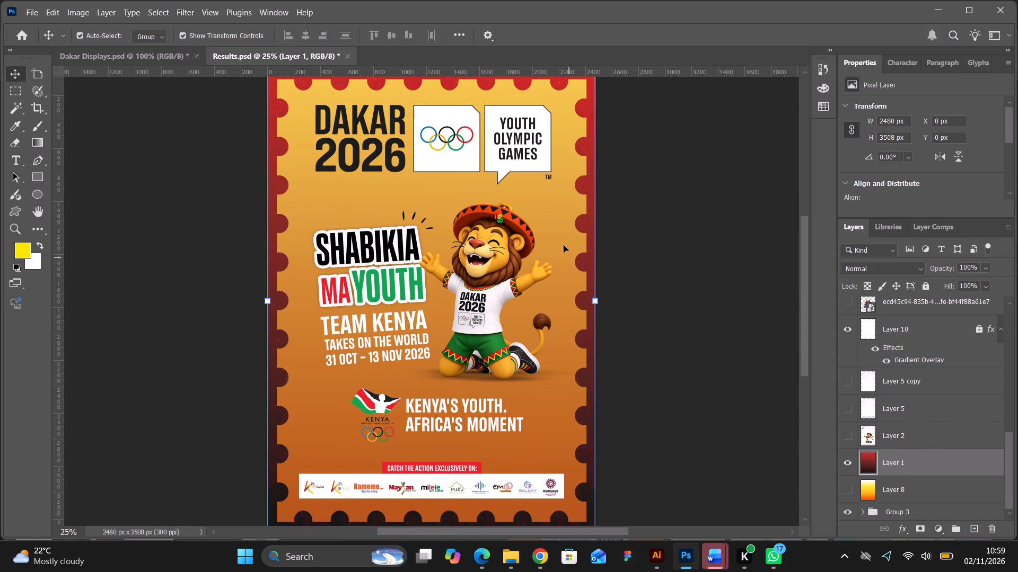
{"action": "left_click", "coordinate": [562, 235]}
{"action": "scroll", "coordinate": [917, 459], "scroll_direction": "down", "scroll_amount": 2}
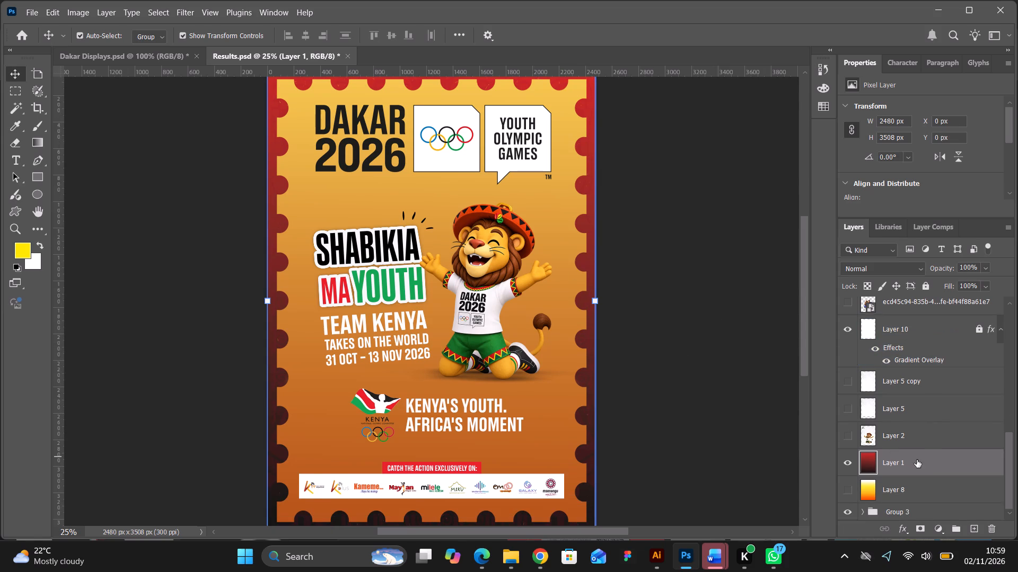
{"action": "scroll", "coordinate": [917, 460], "scroll_direction": "down", "scroll_amount": 1}
{"action": "left_click", "coordinate": [907, 487]}
{"action": "left_click", "coordinate": [902, 441]}
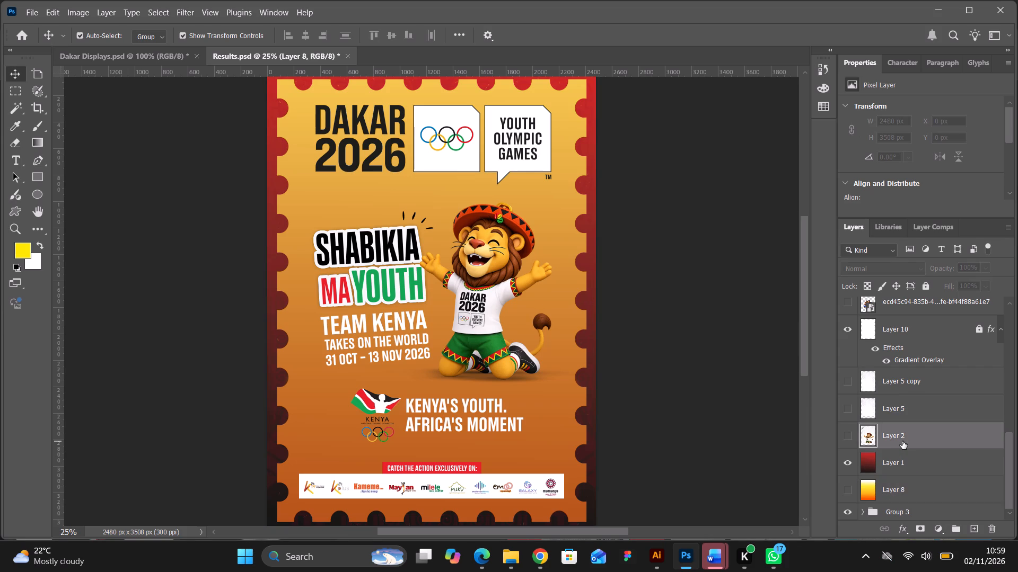
{"action": "key", "text": "BackSpace"}
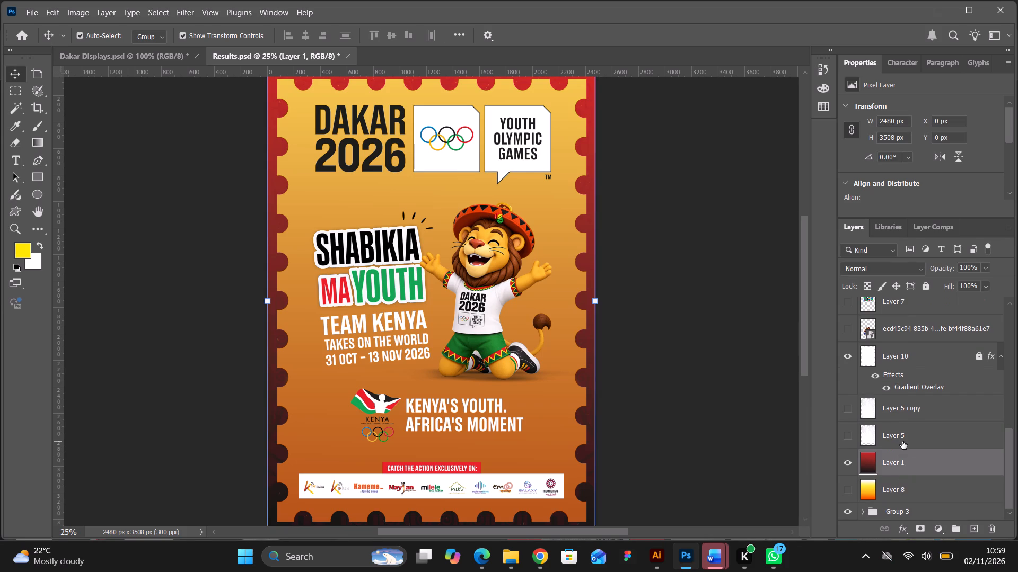
{"action": "left_click", "coordinate": [906, 488]}
{"action": "key", "text": "BackSpace"}
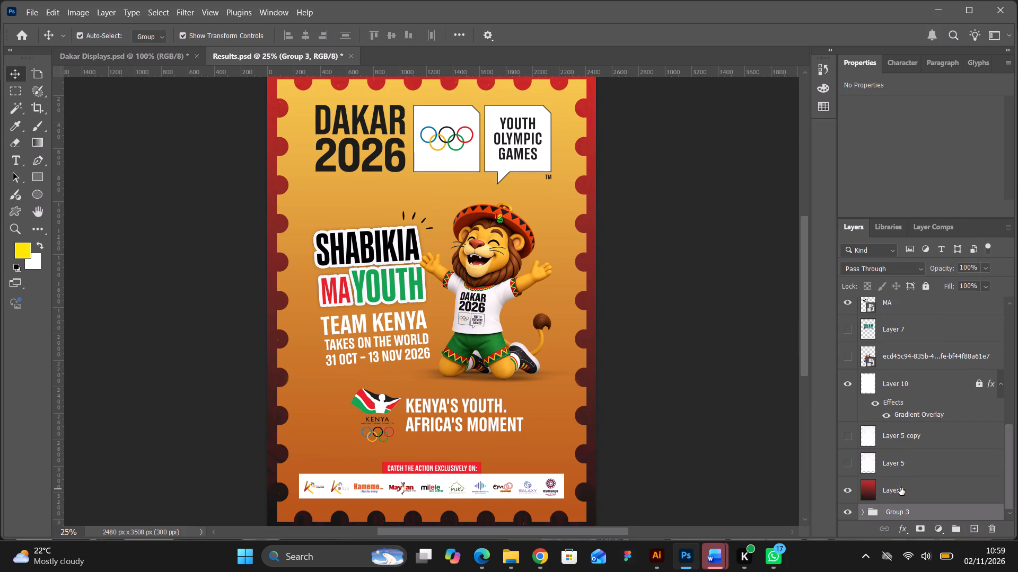
Delete the hidden Layer 5 and Layer 5 copy.
{"action": "scroll", "coordinate": [761, 368], "scroll_direction": "up", "scroll_amount": 1}
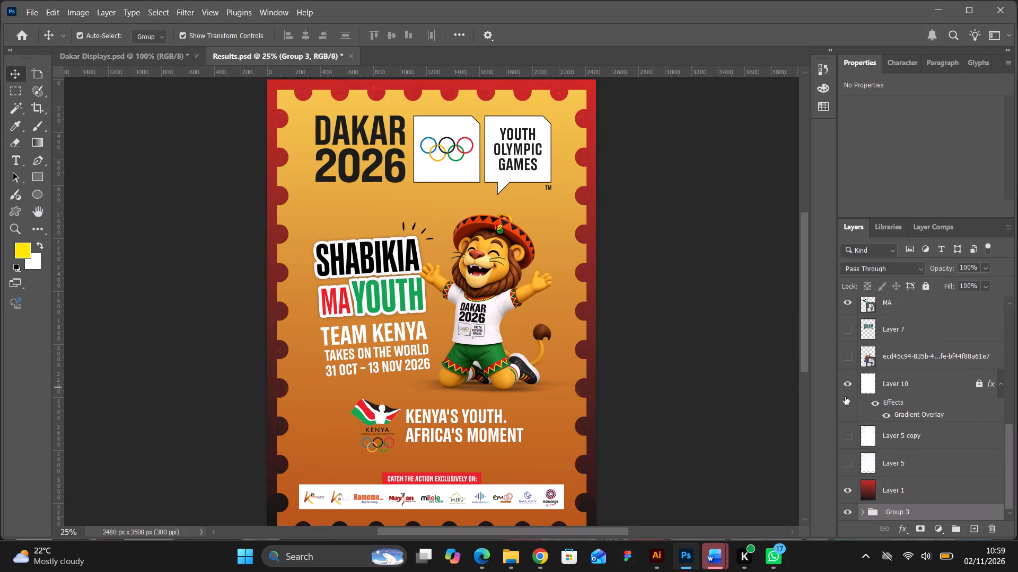
{"action": "left_click", "coordinate": [898, 463]}
{"action": "key", "text": "BackSpace"}
{"action": "left_click", "coordinate": [898, 461]}
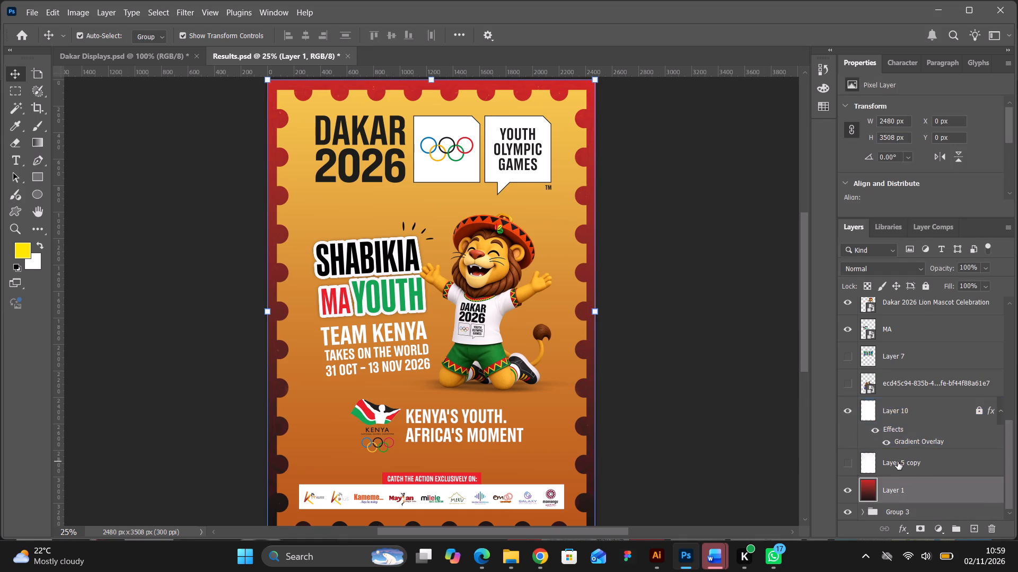
{"action": "key", "text": "BackSpace"}
Unlock and delete Layer 10, the orange gradient stamp shape covering the red background.
{"action": "left_click", "coordinate": [906, 439]}
{"action": "key", "text": "BackSpace"}
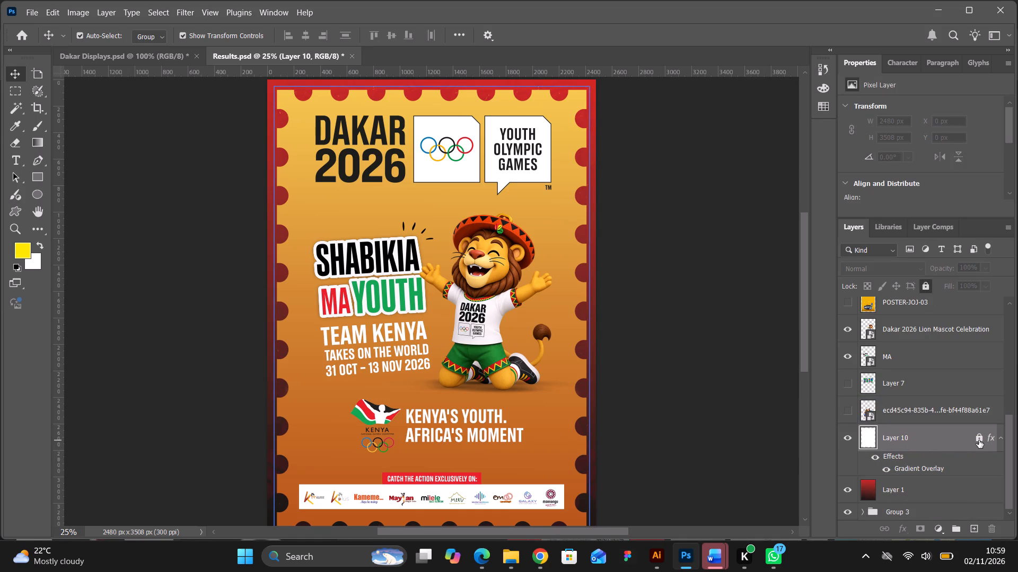
{"action": "left_click", "coordinate": [979, 440]}
{"action": "key", "text": "BackSpace"}
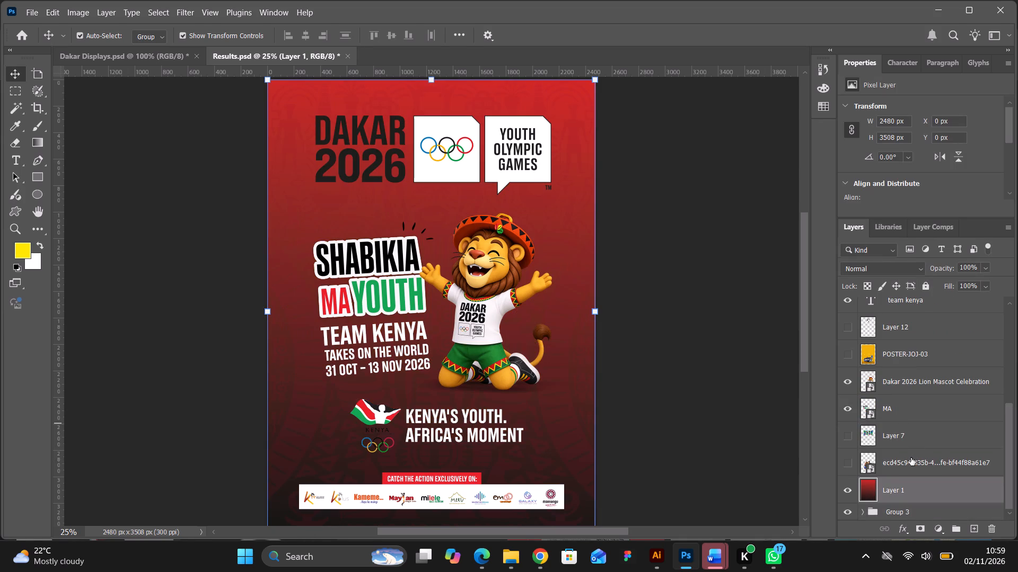
Delete the hidden image layer whose name starts with ecd45c94 and the hidden Layer 7.
{"action": "left_click", "coordinate": [910, 460]}
{"action": "key", "text": "BackSpace"}
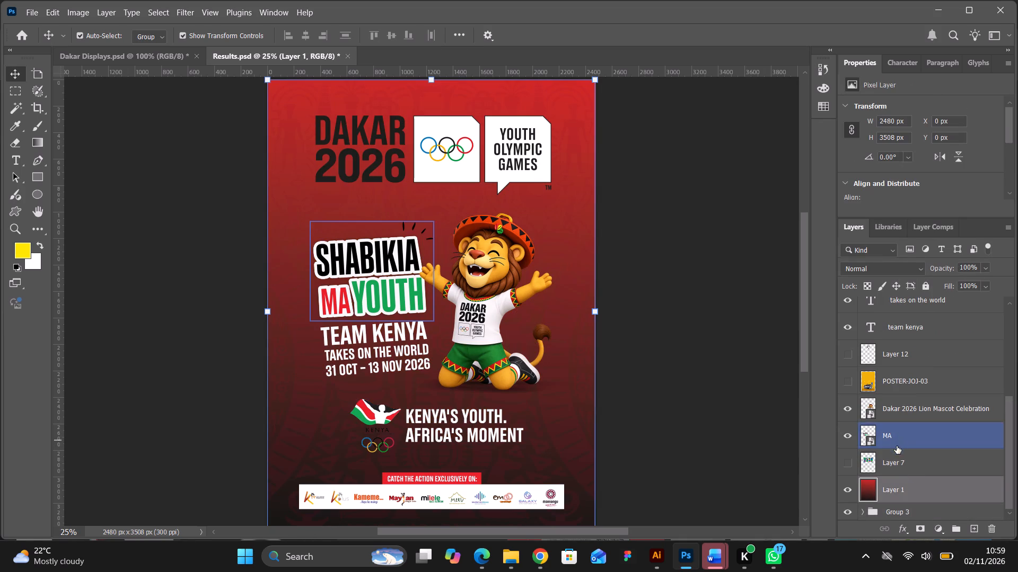
{"action": "left_click", "coordinate": [897, 463]}
{"action": "key", "text": "BackSpace"}
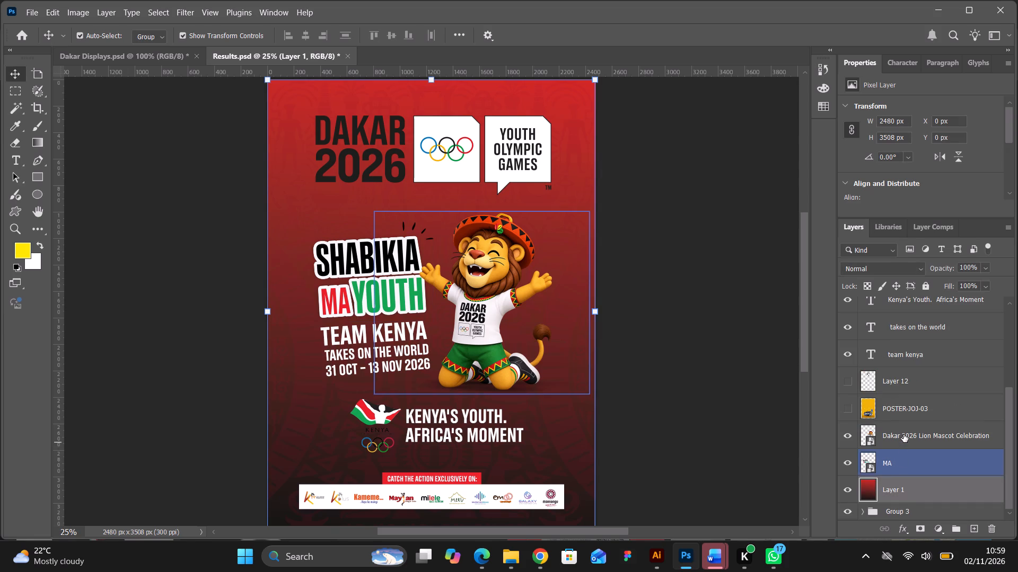
Delete the Dakar 2026 Lion Mascot Celebration layer and the hidden POSTER-JOJ-03 layer.
{"action": "left_click", "coordinate": [903, 434]}
{"action": "key", "text": "BackSpace"}
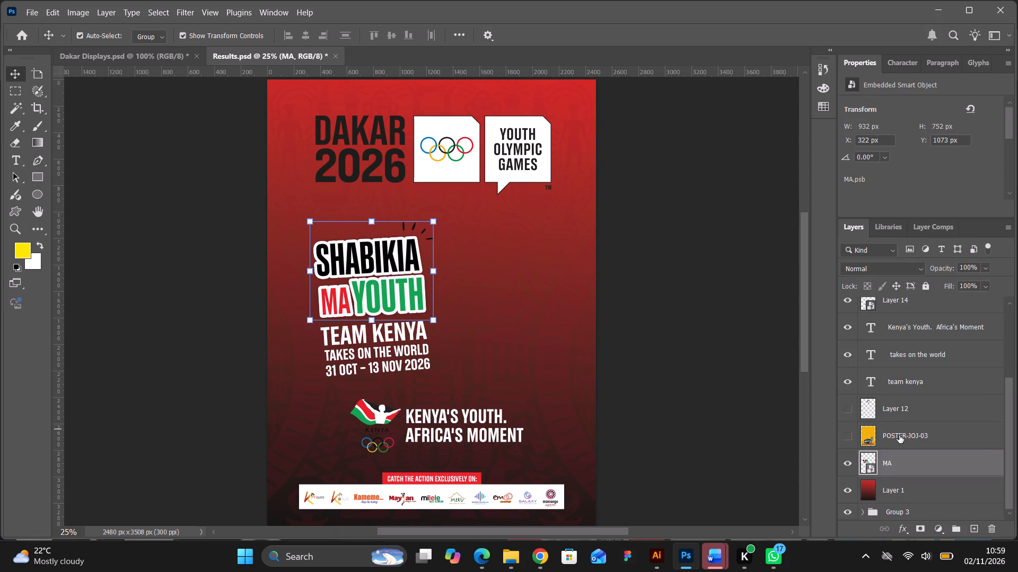
{"action": "left_click", "coordinate": [899, 435]}
{"action": "key", "text": "BackSpace"}
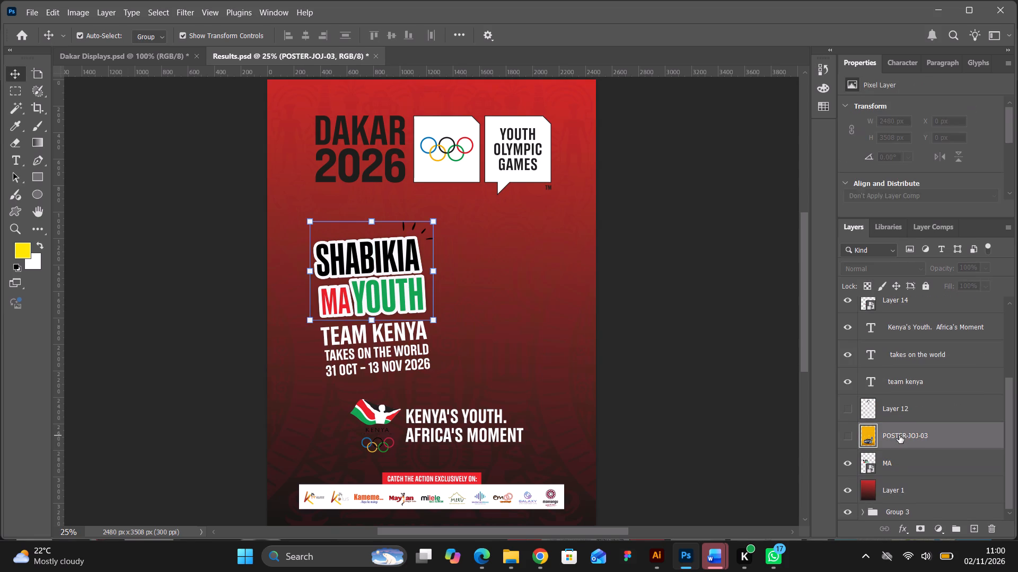
Delete hidden Layer 12 and the text layers "team kenya", "takes on the world", "31 Oct – 13 Nov 2026" and "Kenya's Youth. Africa's Moment".
{"action": "left_click", "coordinate": [901, 415]}
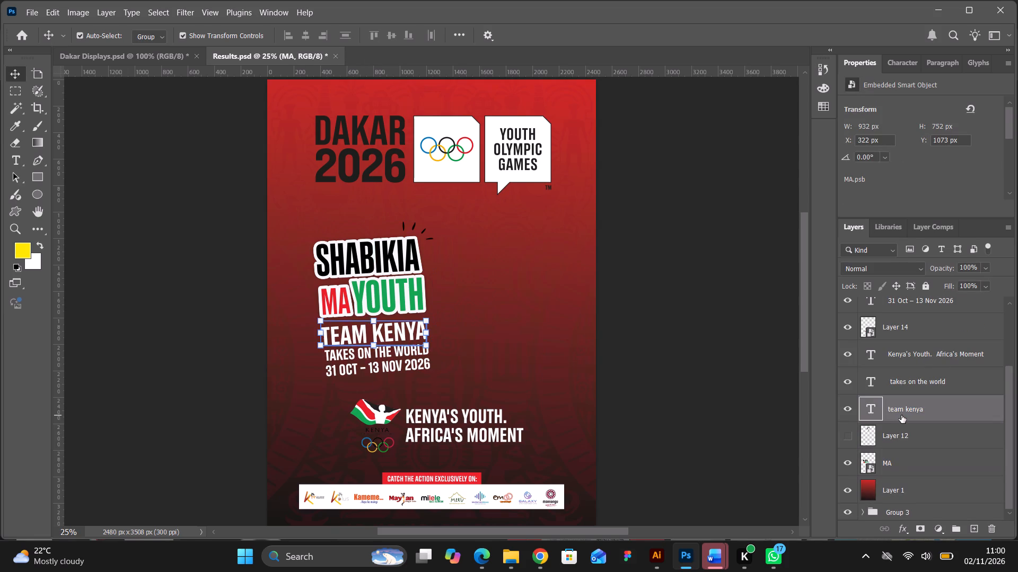
{"action": "key", "text": "BackSpace"}
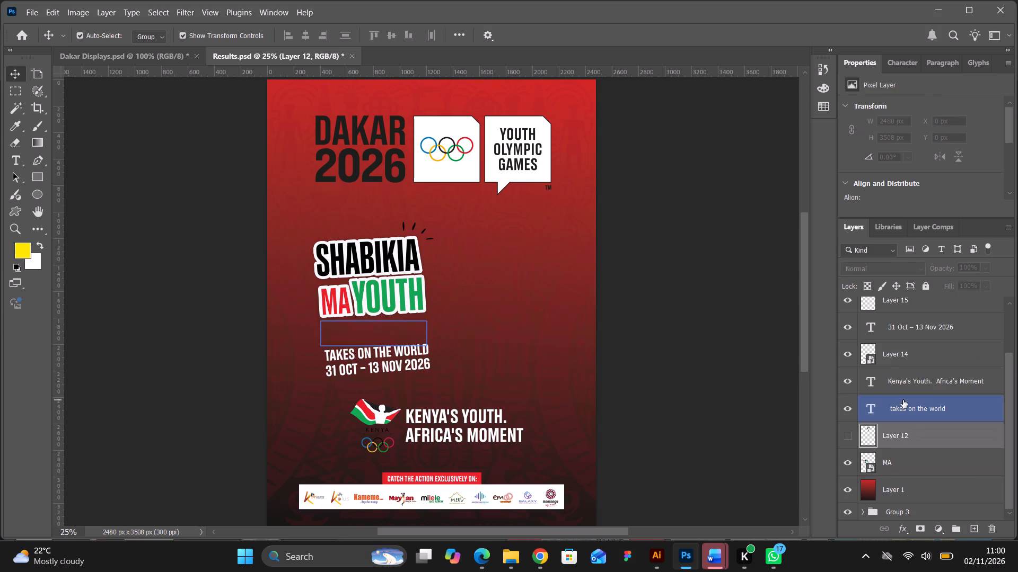
{"action": "key", "text": "BackSpace"}
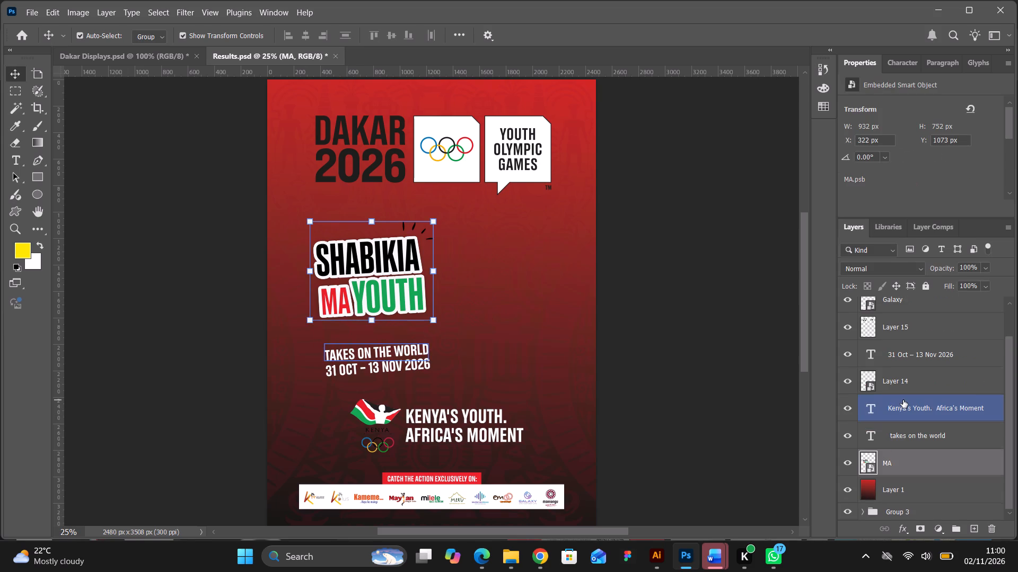
{"action": "left_click", "coordinate": [387, 355]}
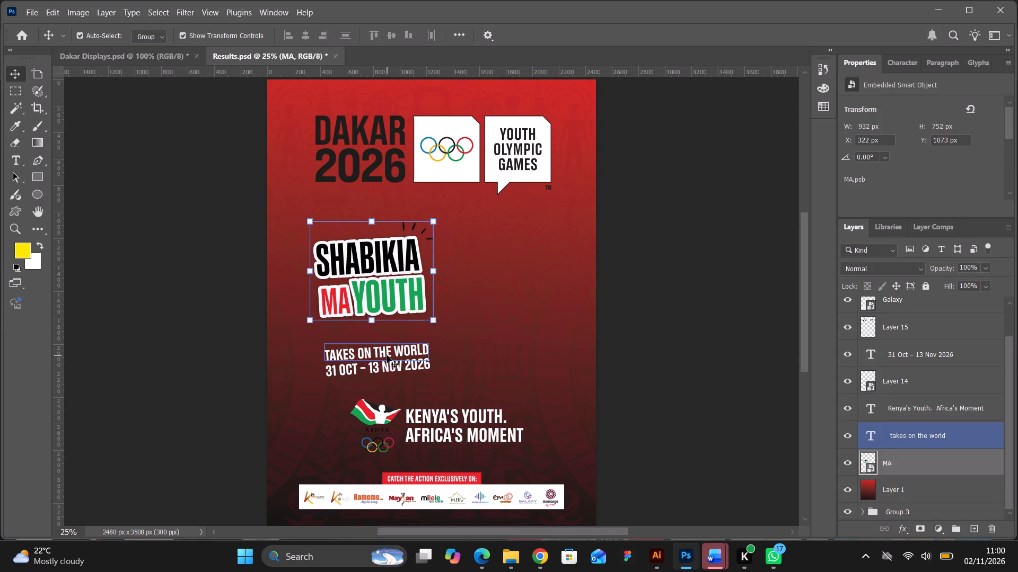
{"action": "key", "text": "BackSpace"}
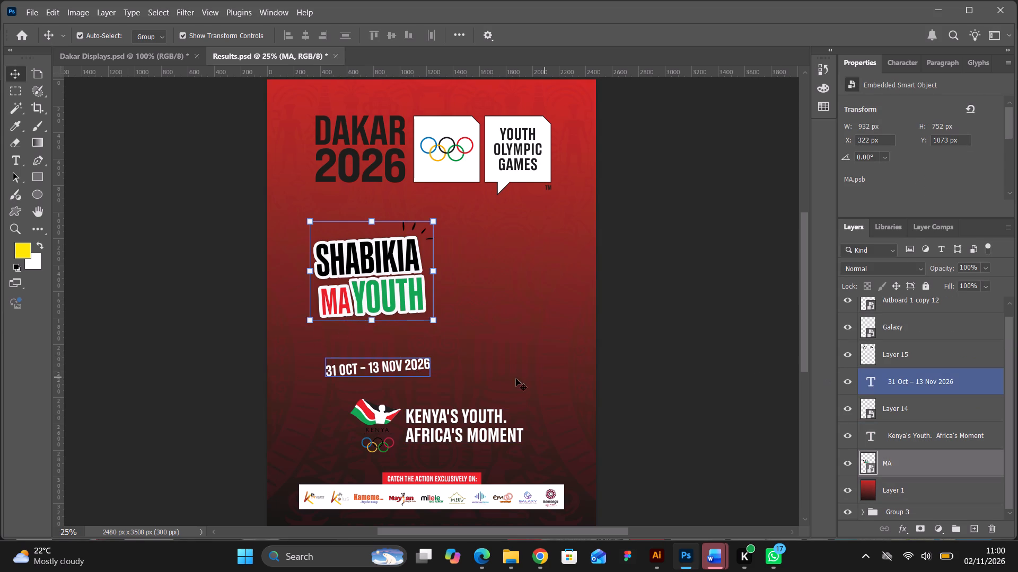
{"action": "left_click", "coordinate": [417, 368]}
{"action": "key", "text": "BackSpace"}
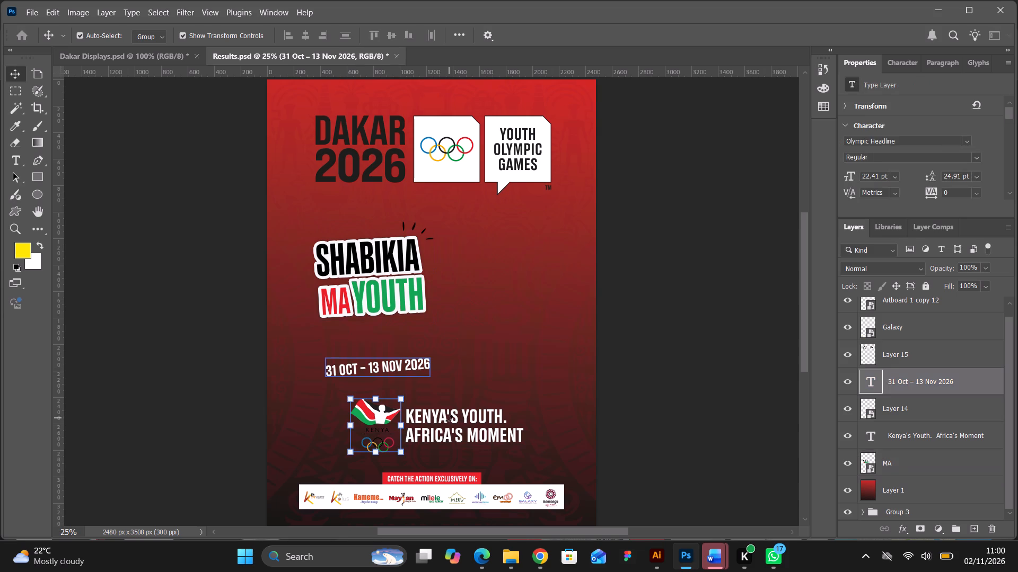
{"action": "left_click", "coordinate": [449, 418]}
{"action": "key", "text": "BackSpace"}
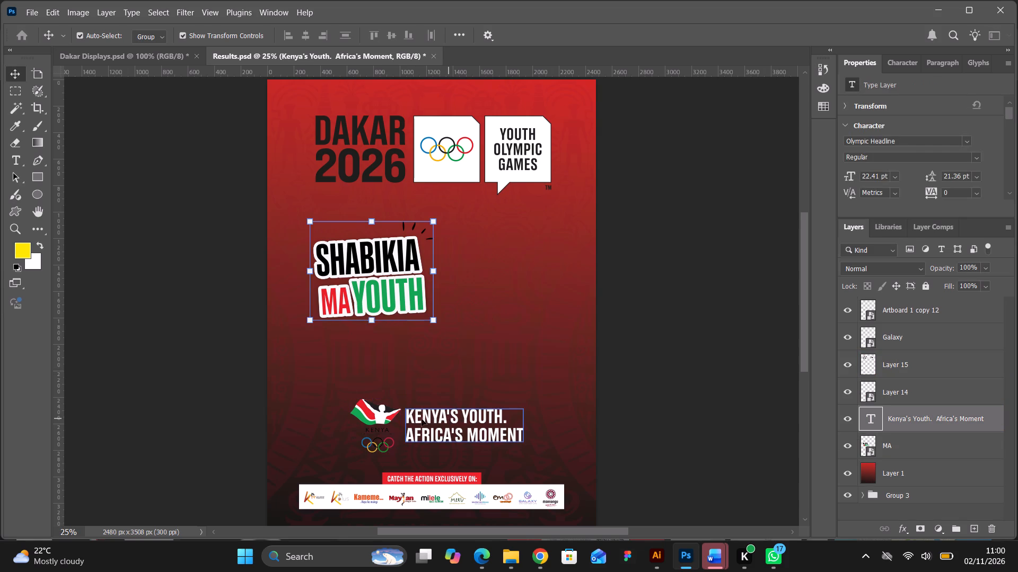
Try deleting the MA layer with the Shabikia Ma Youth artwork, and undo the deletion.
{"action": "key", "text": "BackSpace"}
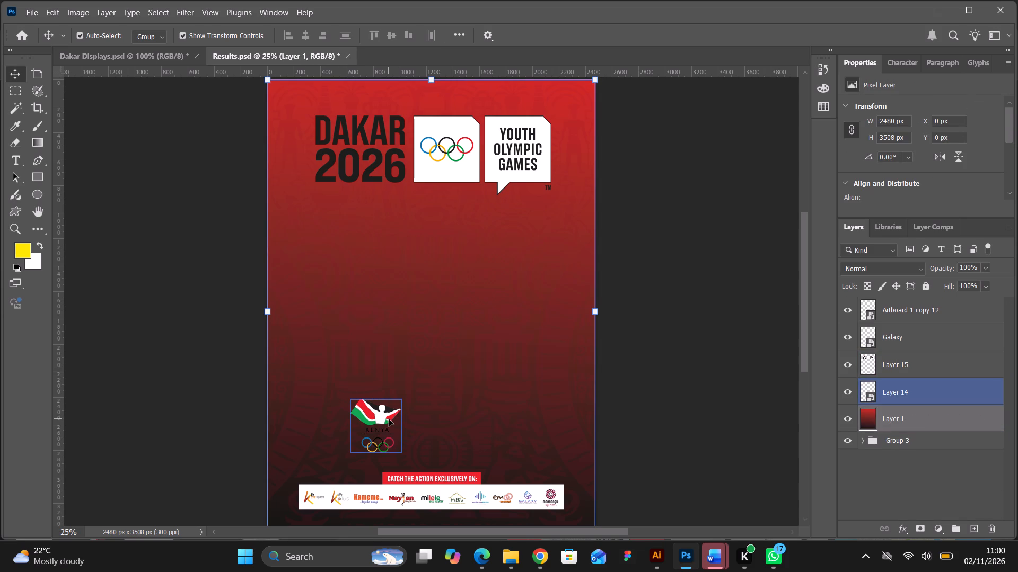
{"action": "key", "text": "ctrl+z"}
Delete Layer 14, the Kenya Olympic team logo above the broadcaster strip, and leave nothing selected.
{"action": "left_click", "coordinate": [389, 415]}
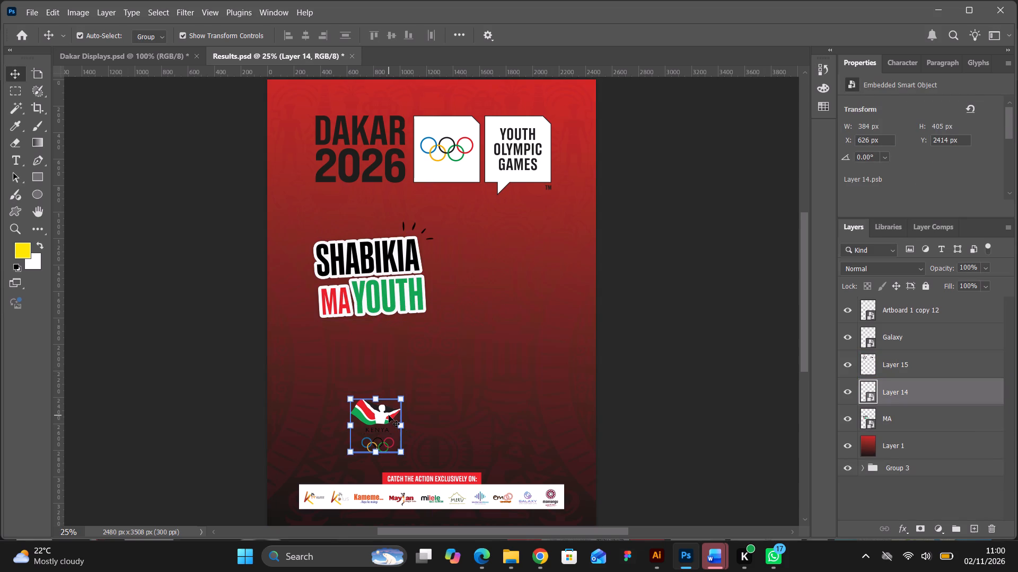
{"action": "key", "text": "BackSpace"}
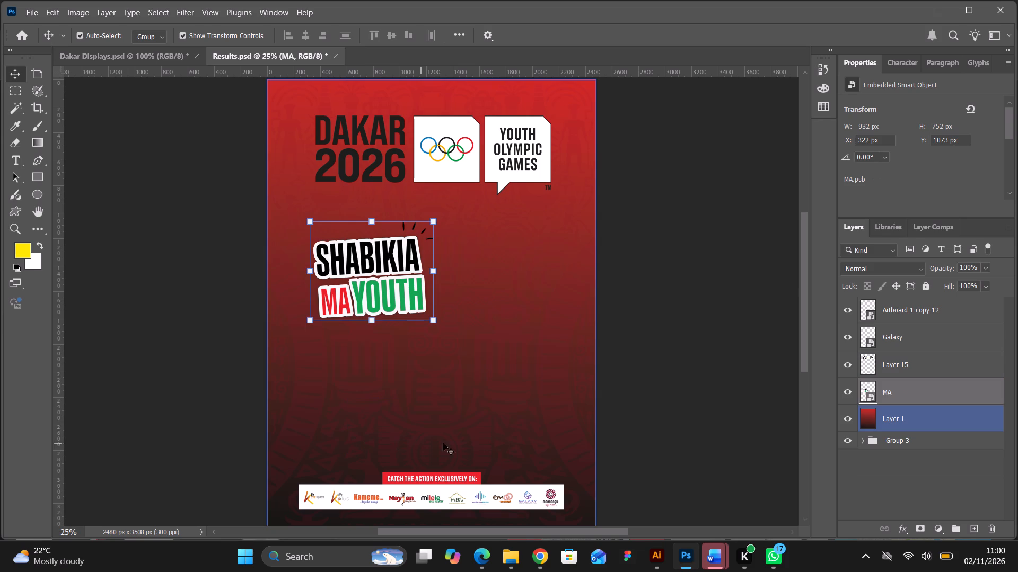
{"action": "left_click", "coordinate": [622, 415]}
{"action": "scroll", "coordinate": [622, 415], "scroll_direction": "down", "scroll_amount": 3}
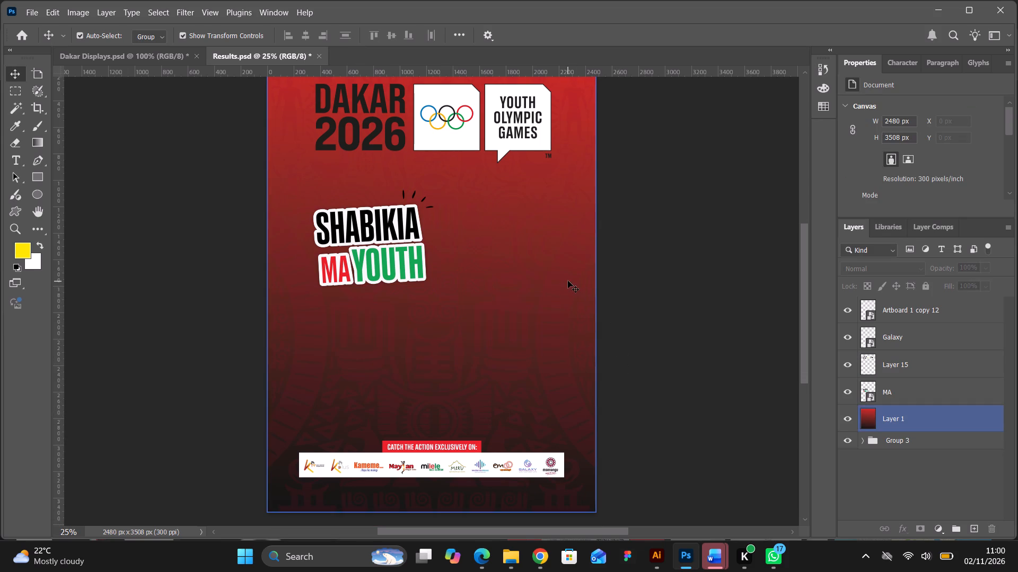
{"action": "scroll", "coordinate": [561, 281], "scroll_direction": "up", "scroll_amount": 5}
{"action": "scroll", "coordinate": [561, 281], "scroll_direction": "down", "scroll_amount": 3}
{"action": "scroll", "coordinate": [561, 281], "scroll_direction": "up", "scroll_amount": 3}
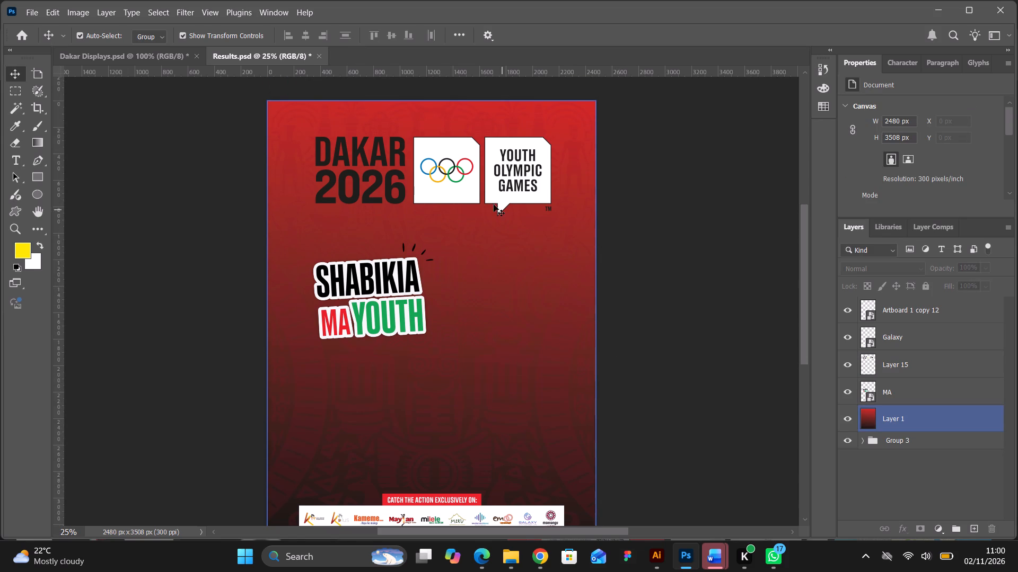
Delete Layer 15, the Dakar 2026 Youth Olympic Games logo at the top of the poster, and leave nothing selected.
{"action": "left_click", "coordinate": [465, 190]}
{"action": "key", "text": "BackSpace"}
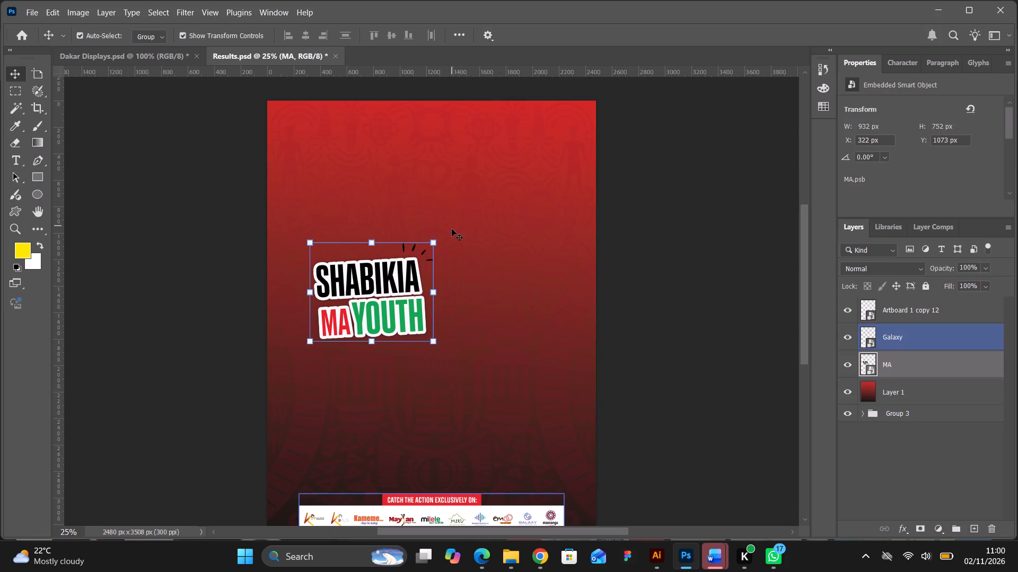
{"action": "left_click", "coordinate": [660, 245]}
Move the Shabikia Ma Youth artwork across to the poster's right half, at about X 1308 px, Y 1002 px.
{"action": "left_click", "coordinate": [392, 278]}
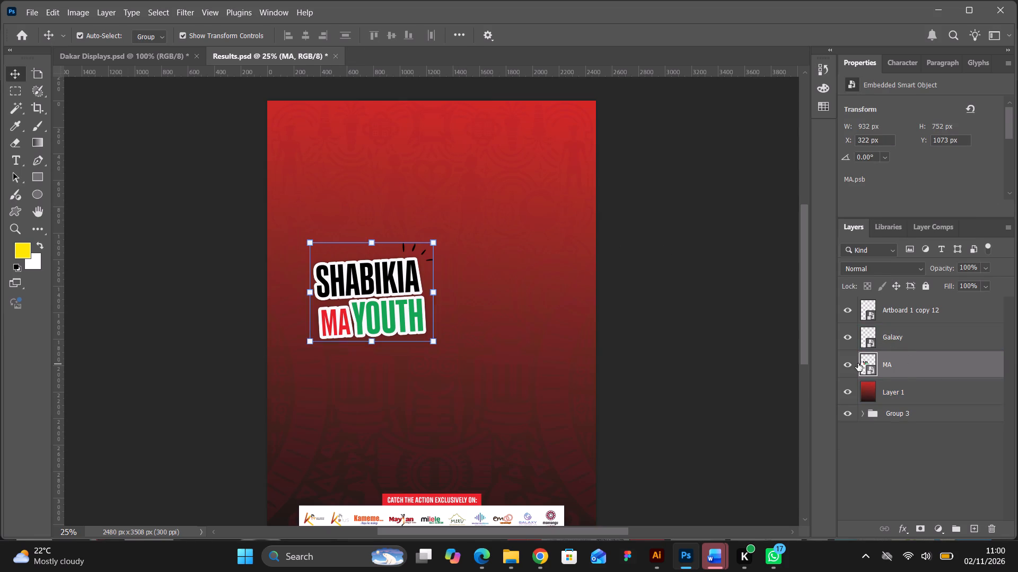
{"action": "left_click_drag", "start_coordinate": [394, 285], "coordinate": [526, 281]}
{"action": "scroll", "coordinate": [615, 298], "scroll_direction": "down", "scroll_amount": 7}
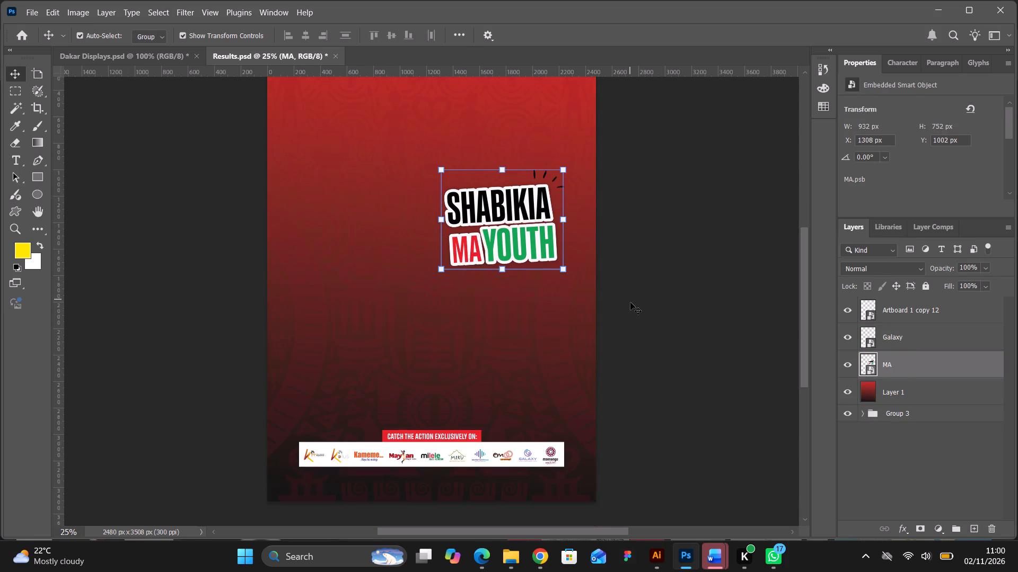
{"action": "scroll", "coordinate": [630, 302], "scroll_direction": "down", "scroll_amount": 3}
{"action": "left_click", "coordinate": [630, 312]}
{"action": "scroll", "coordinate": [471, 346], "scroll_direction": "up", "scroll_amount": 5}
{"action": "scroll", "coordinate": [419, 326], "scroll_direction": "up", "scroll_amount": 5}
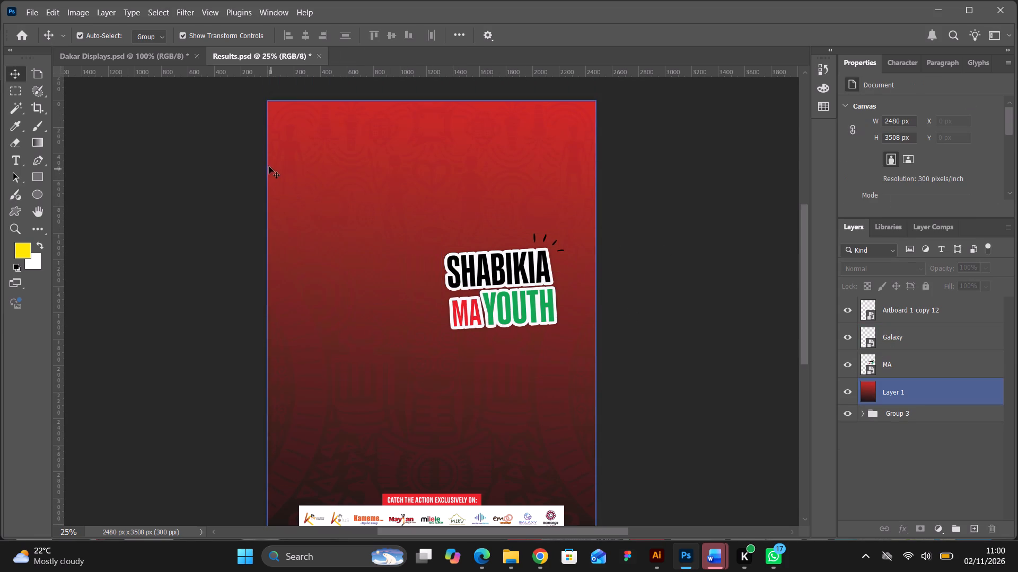
Draw a yellow vertical rectangle about 712 px wide near the poster's left edge and extend it to full height, about 3510 px.
{"action": "left_click", "coordinate": [40, 173]}
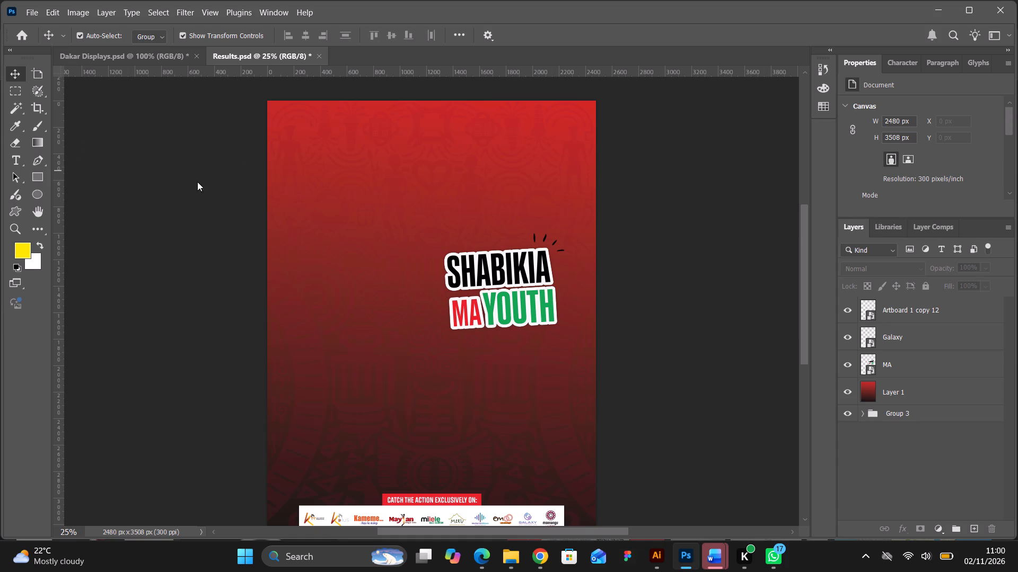
{"action": "left_click_drag", "start_coordinate": [291, 101], "coordinate": [363, 337]}
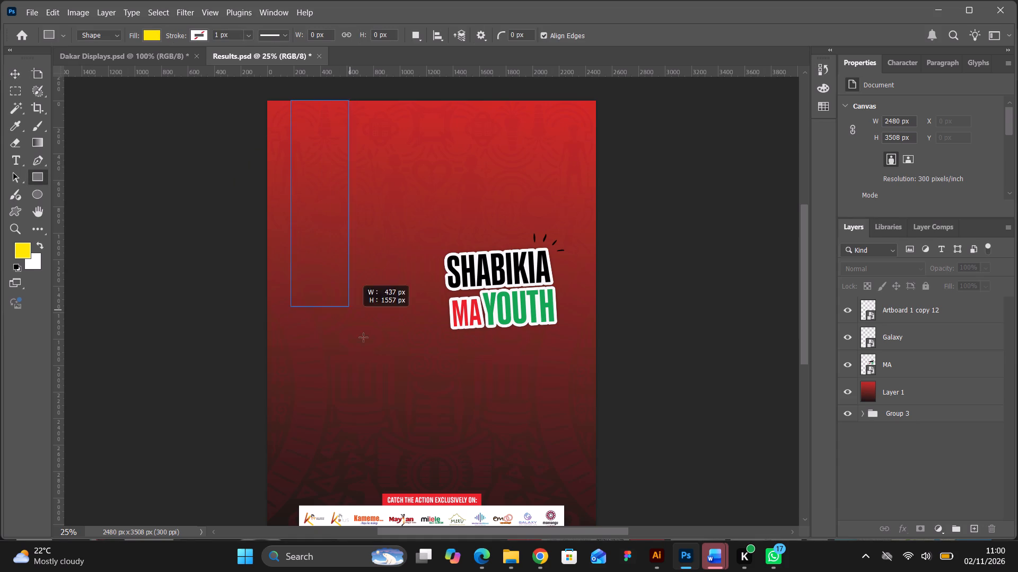
{"action": "left_click_drag", "start_coordinate": [363, 337], "coordinate": [390, 451]}
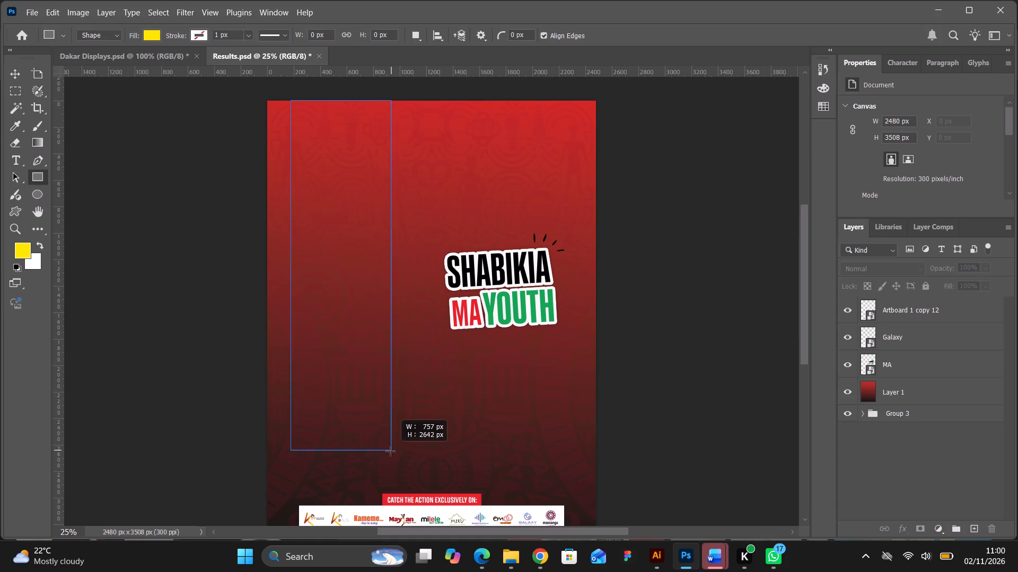
{"action": "left_click_drag", "start_coordinate": [390, 451], "coordinate": [385, 454]}
{"action": "scroll", "coordinate": [390, 424], "scroll_direction": "down", "scroll_amount": 13}
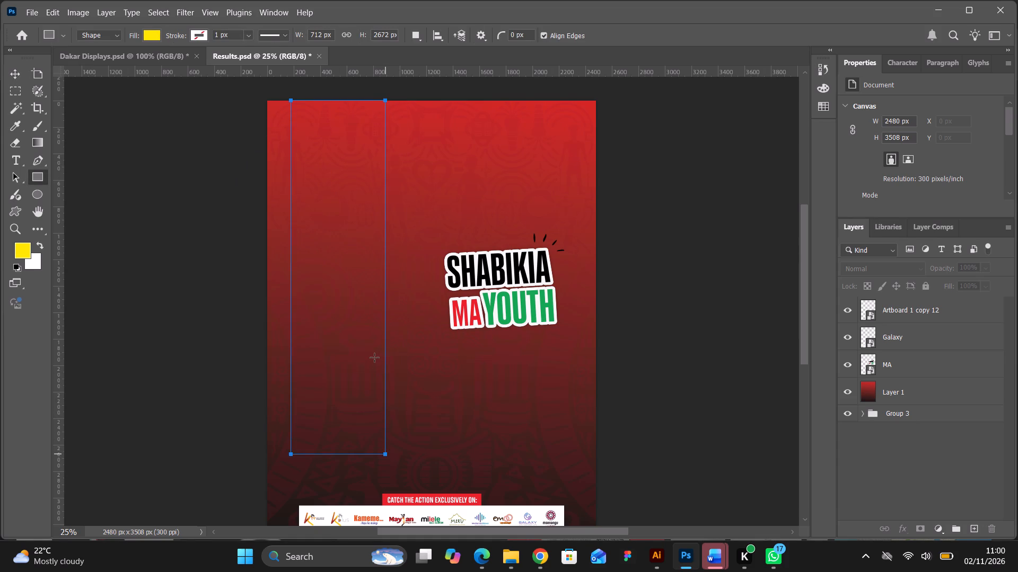
{"action": "scroll", "coordinate": [376, 357], "scroll_direction": "down", "scroll_amount": 2}
{"action": "left_click_drag", "start_coordinate": [338, 294], "coordinate": [346, 405]}
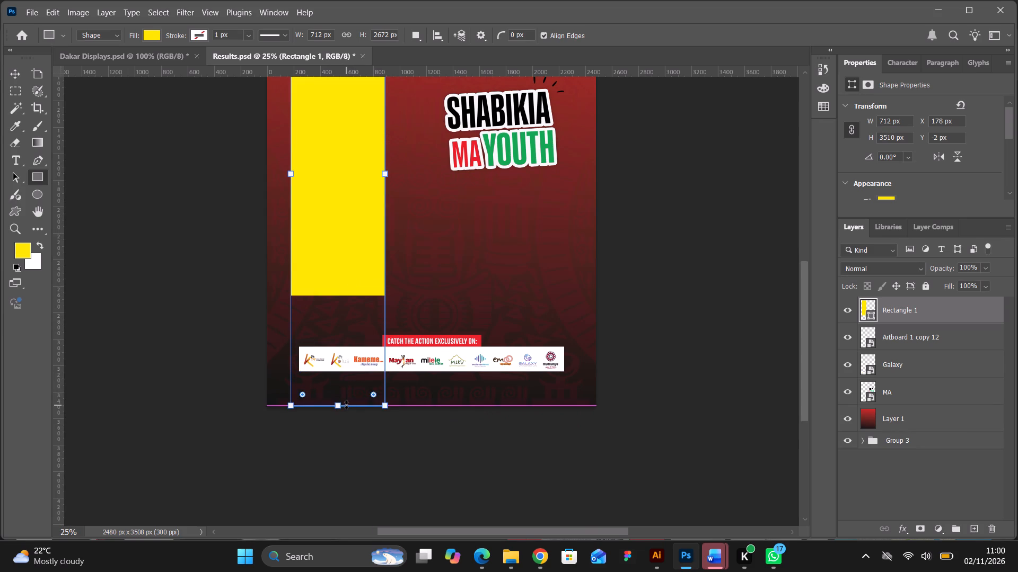
{"action": "scroll", "coordinate": [376, 280], "scroll_direction": "up", "scroll_amount": 18}
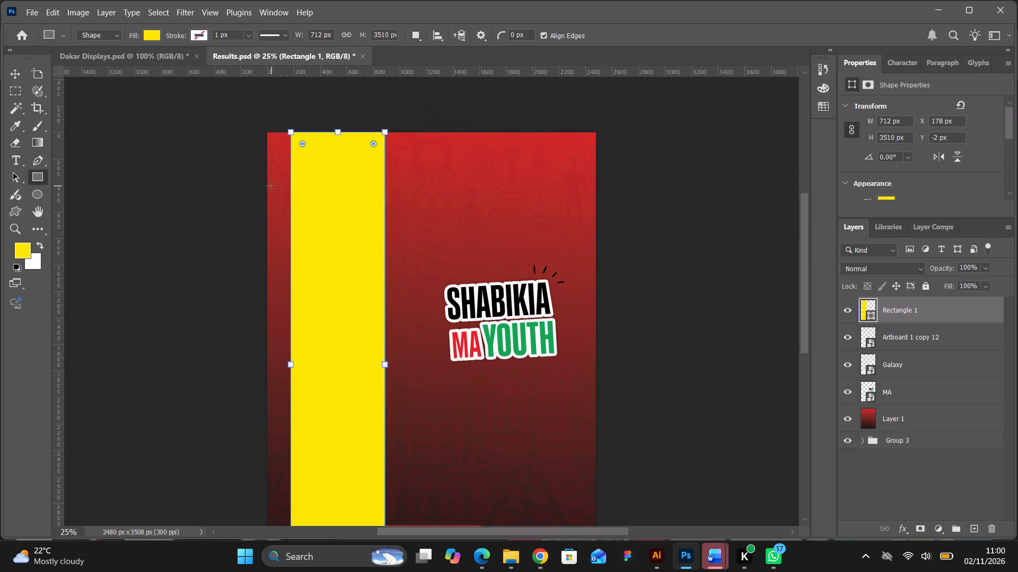
{"action": "left_click", "coordinate": [19, 75]}
{"action": "left_click", "coordinate": [183, 180]}
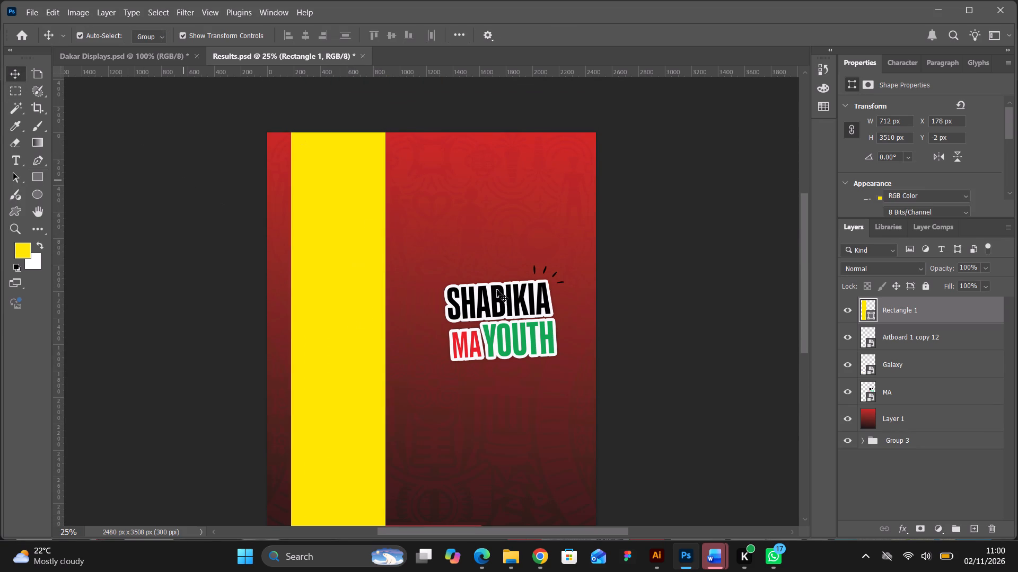
Delete the Galaxy broadcaster strip and the small Artboard 1 copy 12 logo near the poster's bottom edge.
{"action": "scroll", "coordinate": [493, 288], "scroll_direction": "down", "scroll_amount": 16}
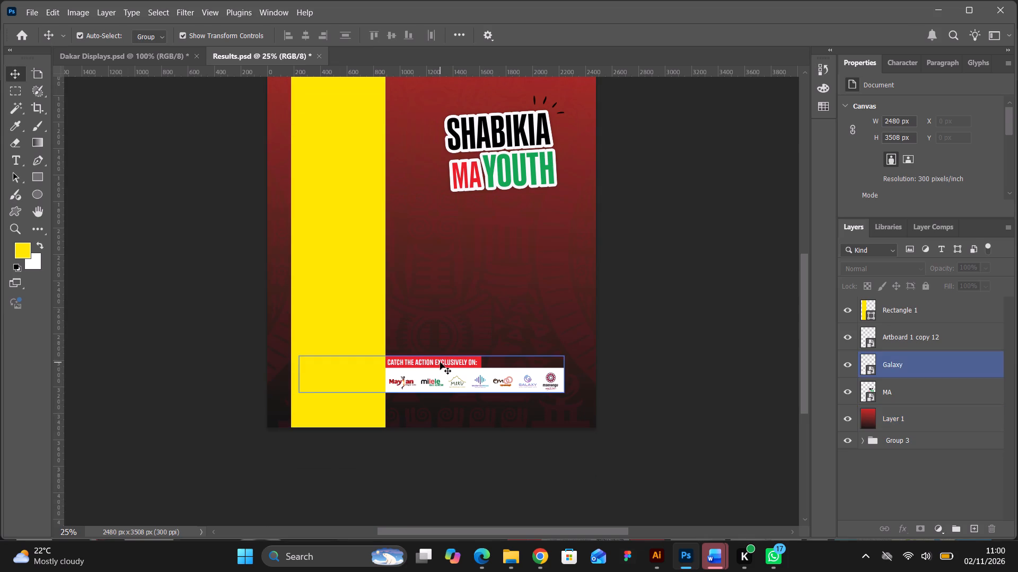
{"action": "left_click", "coordinate": [440, 362]}
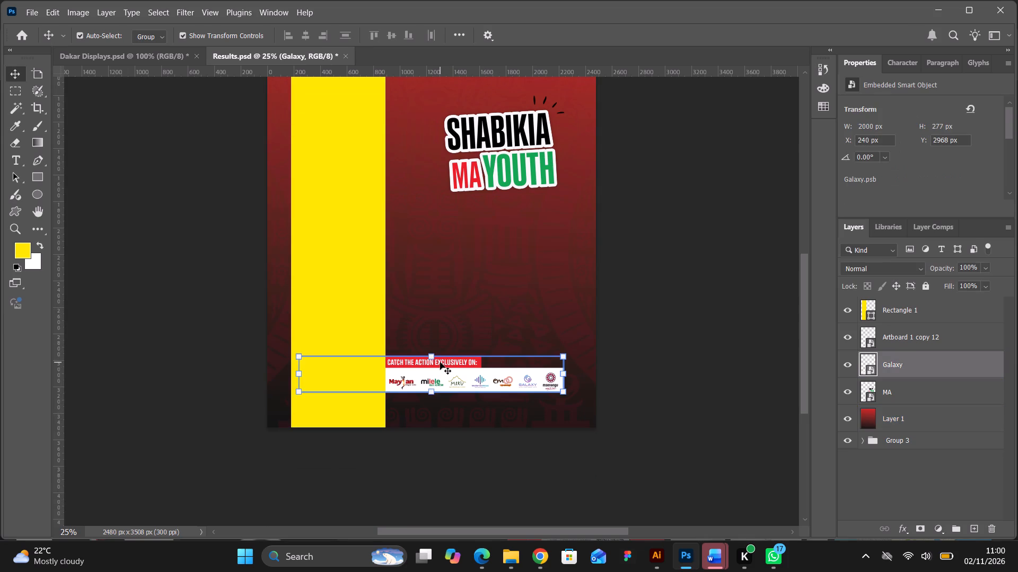
{"action": "key", "text": "BackSpace"}
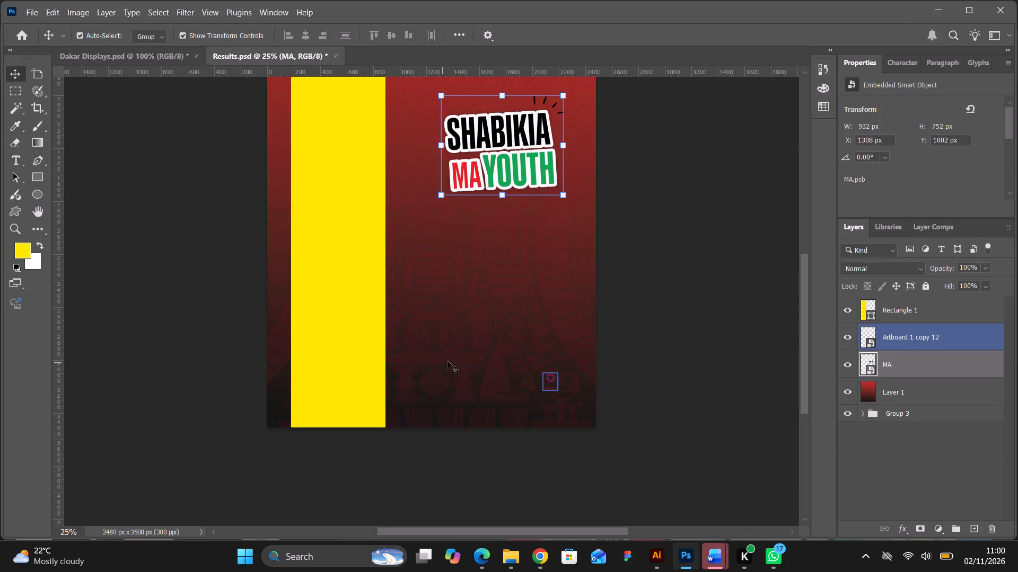
{"action": "left_click", "coordinate": [551, 380]}
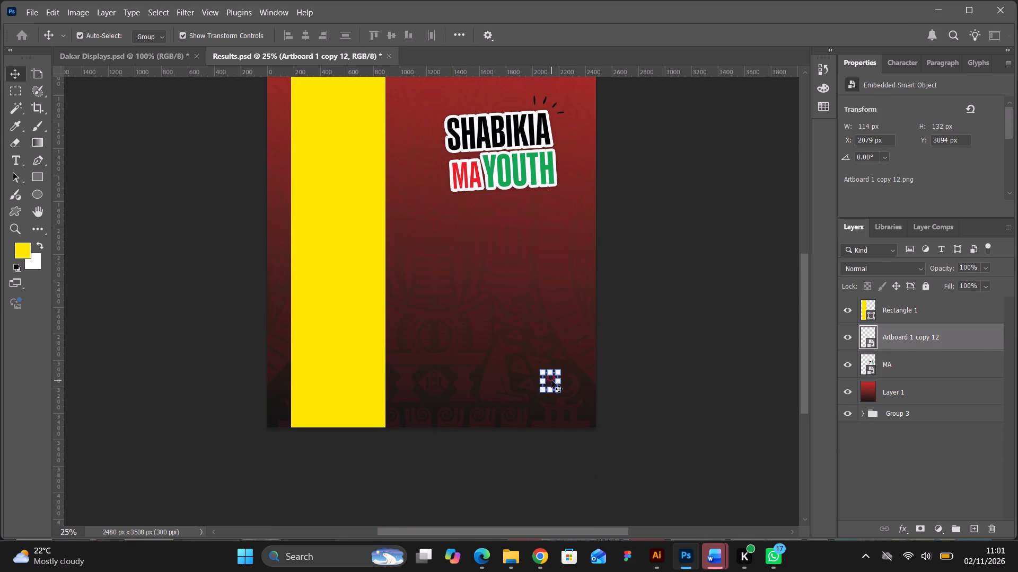
{"action": "key", "text": "BackSpace"}
{"action": "left_click", "coordinate": [637, 342]}
Move the Shabikia Ma Youth artwork down over the lower part of the yellow band, about X 308 px, Y 2326 px.
{"action": "scroll", "coordinate": [624, 324], "scroll_direction": "up", "scroll_amount": 9}
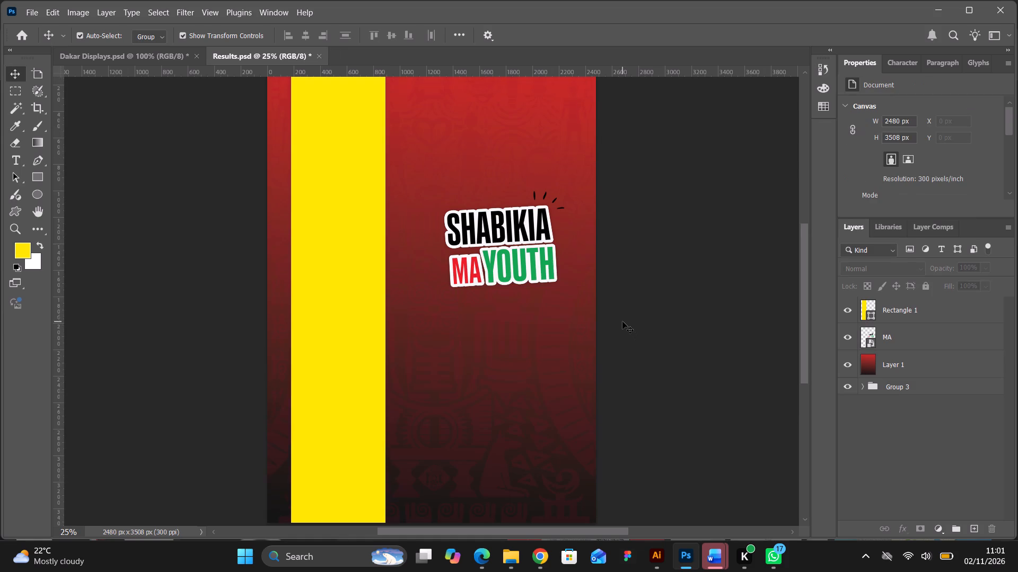
{"action": "left_click", "coordinate": [505, 273]}
{"action": "left_click_drag", "start_coordinate": [514, 262], "coordinate": [506, 278]}
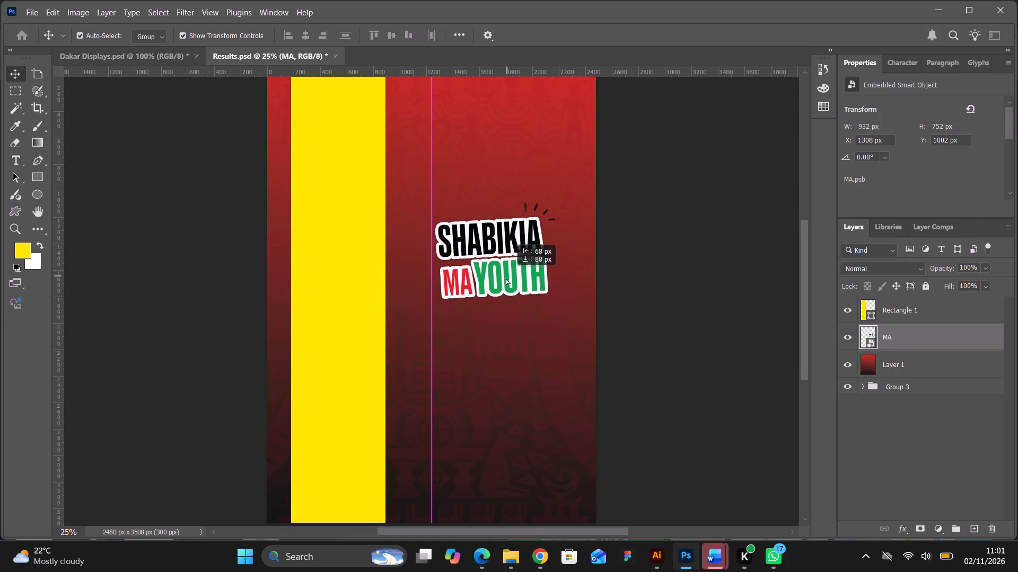
{"action": "left_click_drag", "start_coordinate": [506, 278], "coordinate": [384, 437]}
Reorder the layers so the yellow rectangle sits beneath the MA layer.
{"action": "left_click_drag", "start_coordinate": [895, 312], "coordinate": [896, 325]}
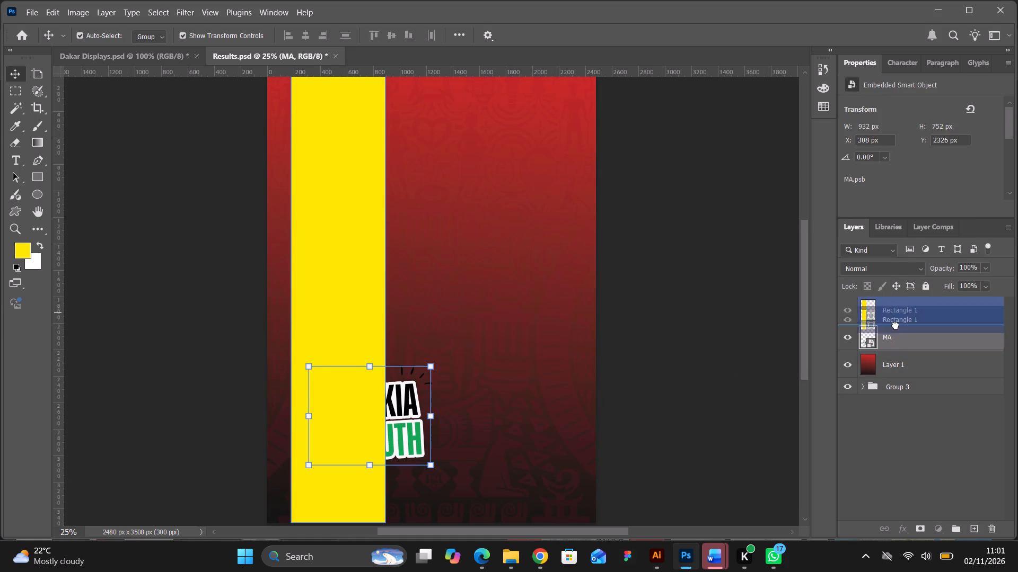
{"action": "left_click_drag", "start_coordinate": [896, 325], "coordinate": [900, 341]}
{"action": "scroll", "coordinate": [638, 348], "scroll_direction": "down", "scroll_amount": 6}
{"action": "left_click", "coordinate": [657, 348]}
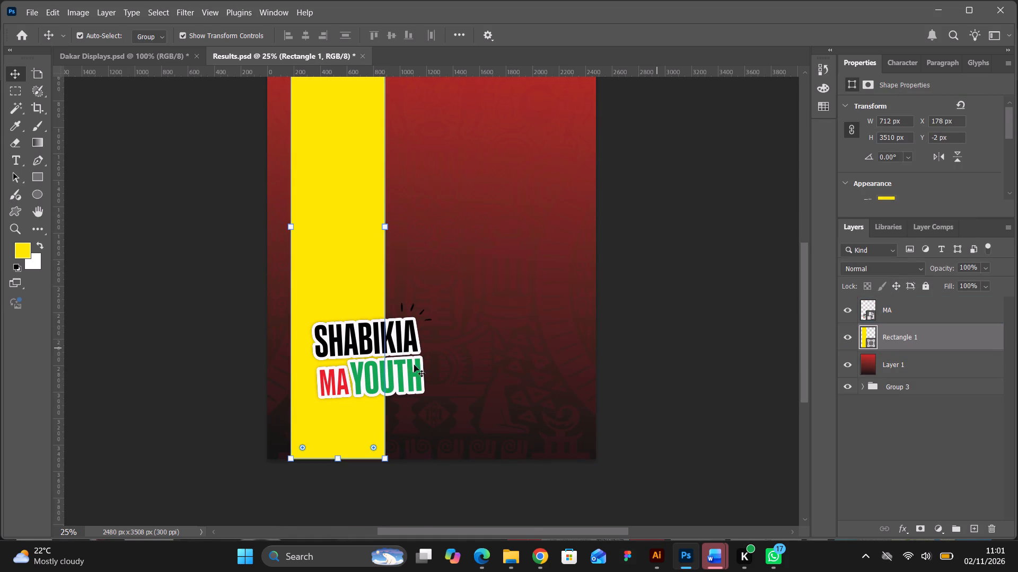
Center the Shabikia Ma Youth artwork horizontally on the yellow band near the bottom, about X 68 px, Y 2466 px, and deselect it.
{"action": "left_click_drag", "start_coordinate": [407, 371], "coordinate": [380, 389]}
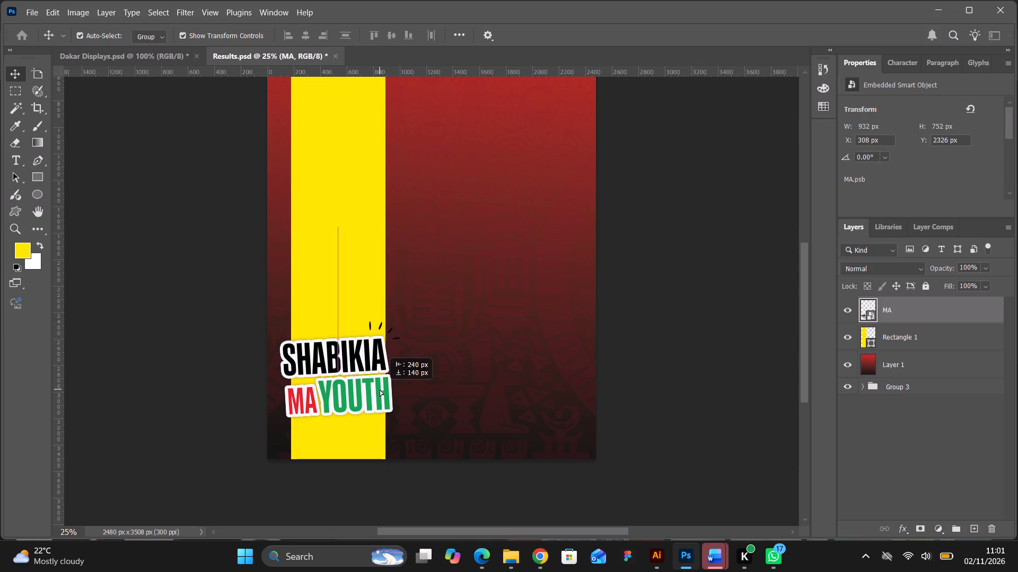
{"action": "left_click_drag", "start_coordinate": [380, 389], "coordinate": [380, 389]}
{"action": "scroll", "coordinate": [448, 355], "scroll_direction": "up", "scroll_amount": 4}
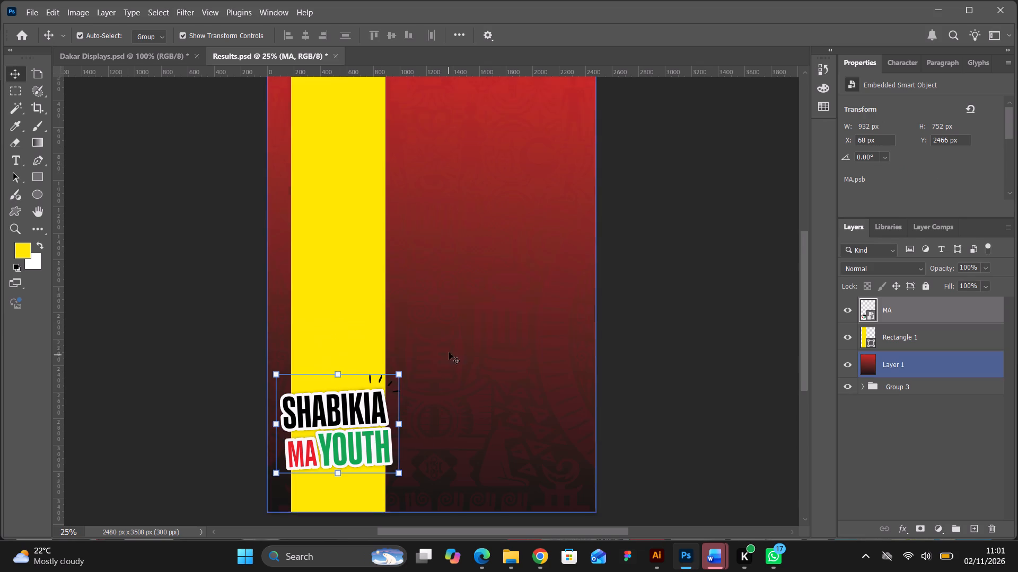
{"action": "scroll", "coordinate": [449, 352], "scroll_direction": "up", "scroll_amount": 9}
{"action": "left_click", "coordinate": [631, 289]}
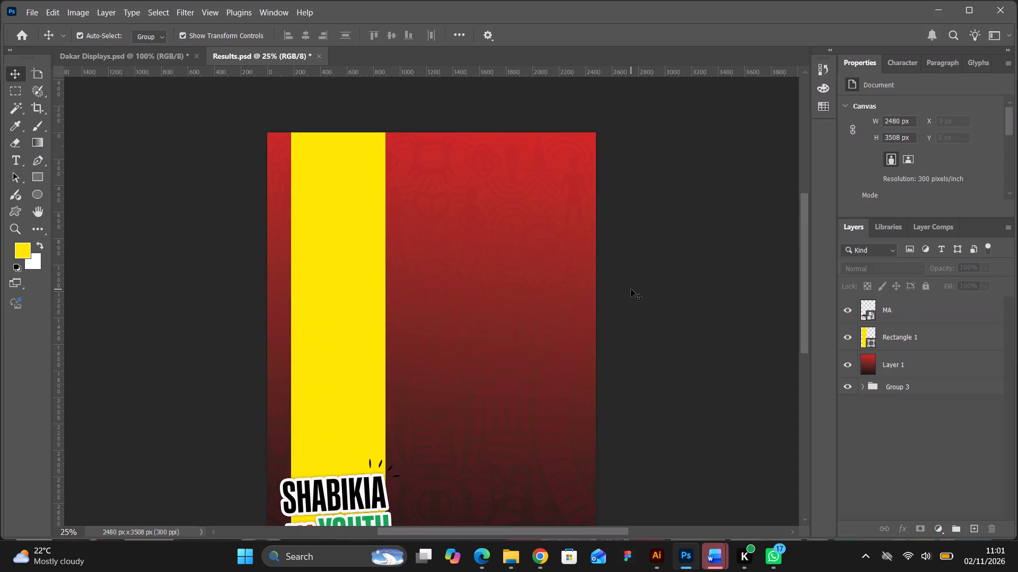
Duplicate the yellow rectangle and narrow the copy to a strip about 44 px wide along the band's right edge.
{"action": "left_click", "coordinate": [357, 292]}
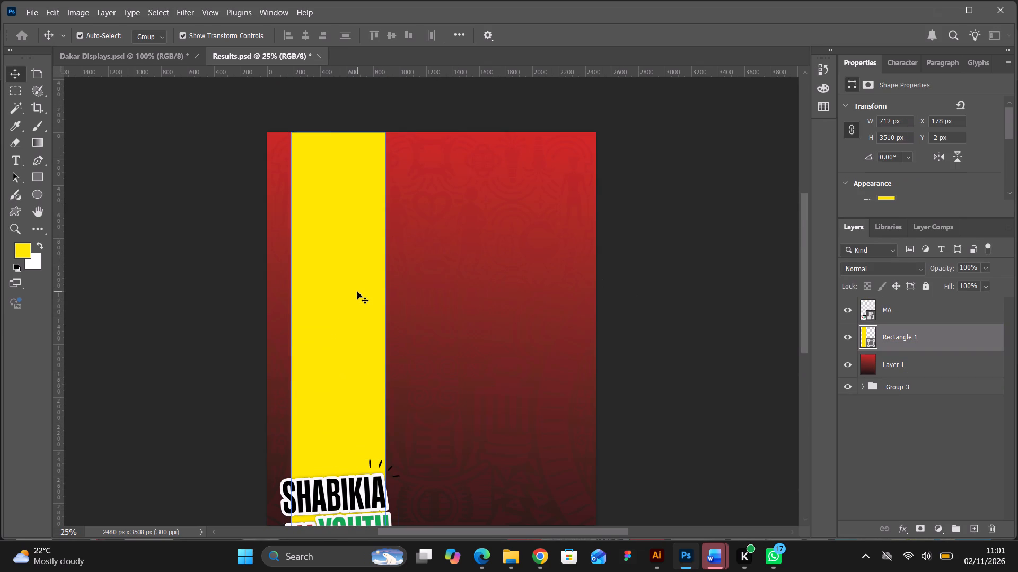
{"action": "key", "text": "ctrl+j"}
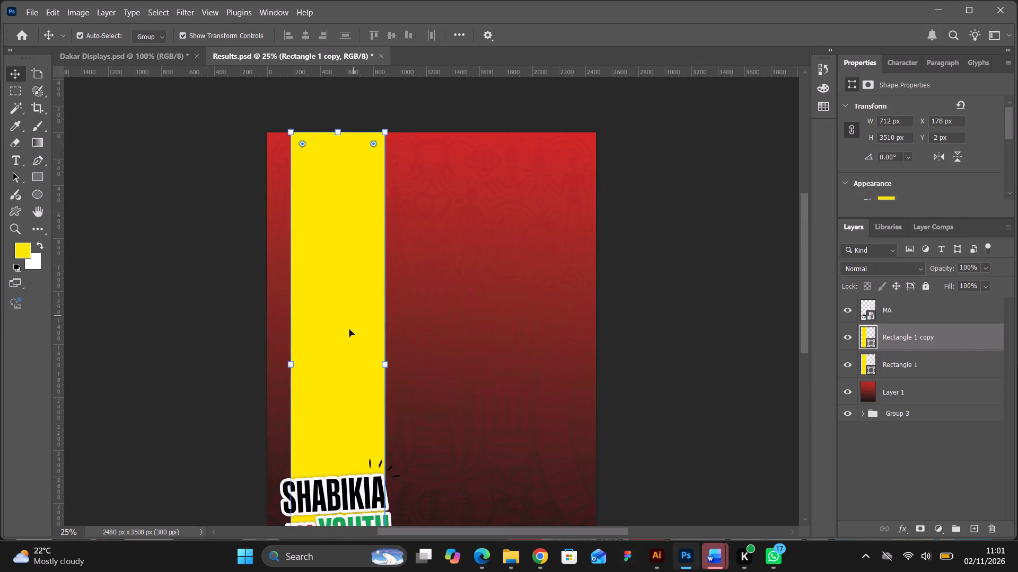
{"action": "left_click_drag", "start_coordinate": [291, 364], "coordinate": [301, 367]}
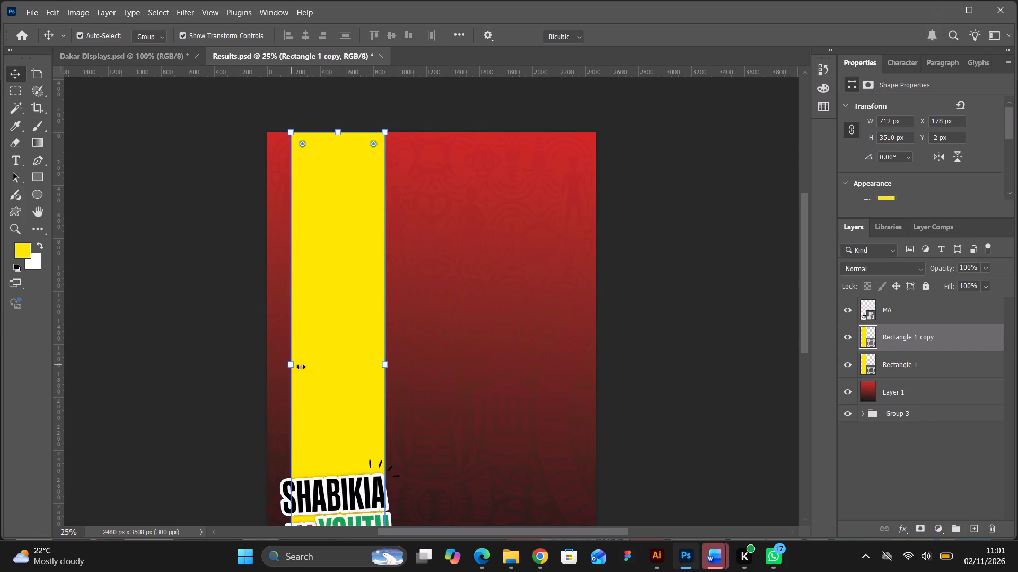
{"action": "left_click_drag", "start_coordinate": [301, 367], "coordinate": [319, 367]}
{"action": "key", "text": "ctrl+z"}
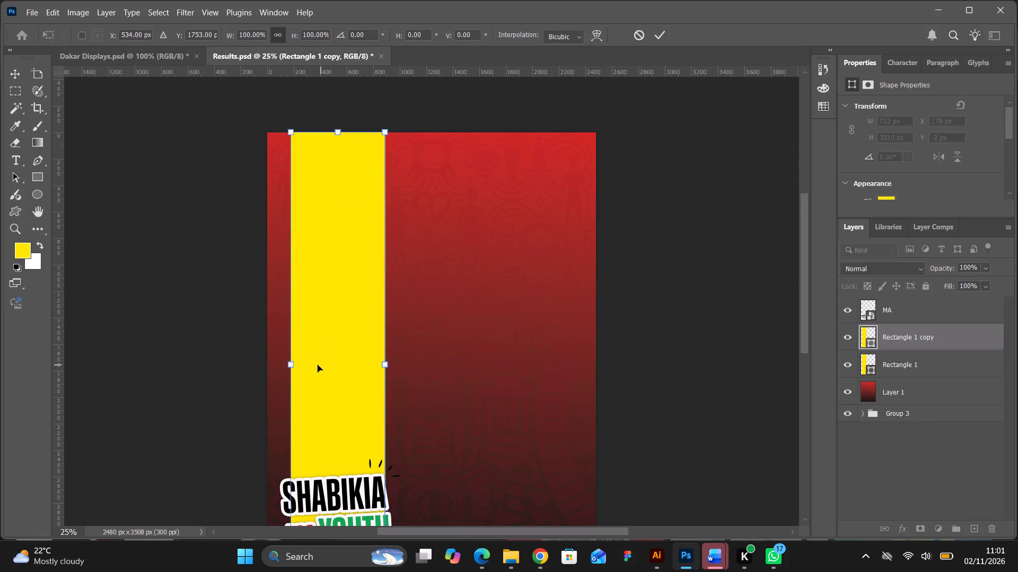
{"action": "left_click_drag", "start_coordinate": [290, 363], "coordinate": [365, 371]}
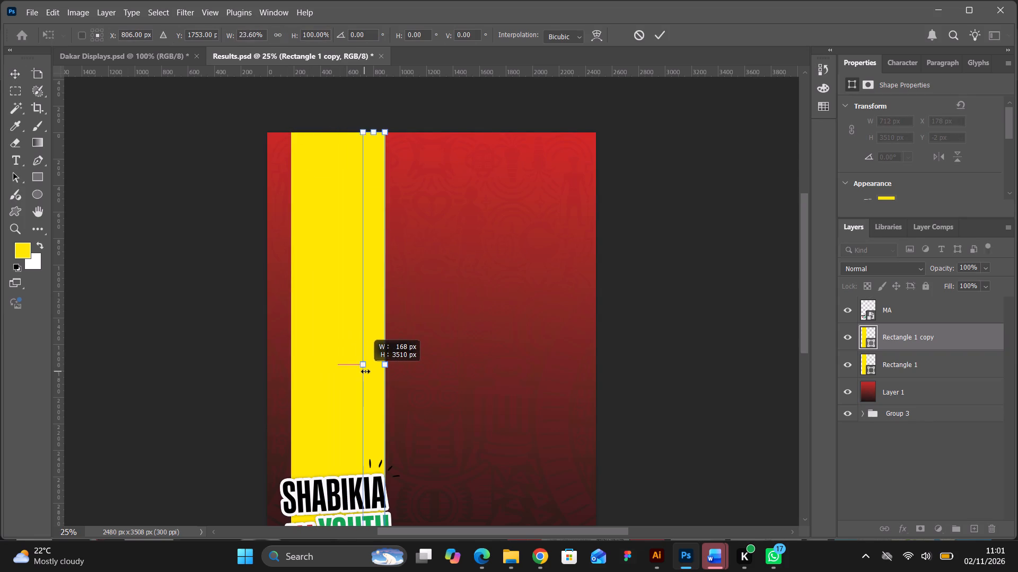
{"action": "left_click_drag", "start_coordinate": [365, 371], "coordinate": [379, 374]}
{"action": "right_click", "coordinate": [971, 343]}
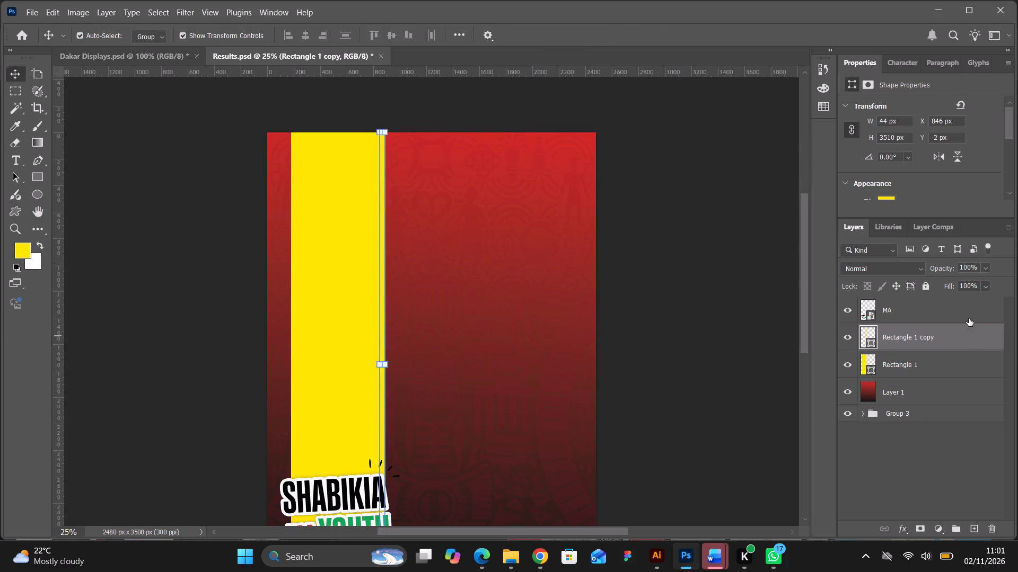
Rasterize the narrow strip's layer, Rectangle 1 copy.
{"action": "right_click", "coordinate": [975, 338]}
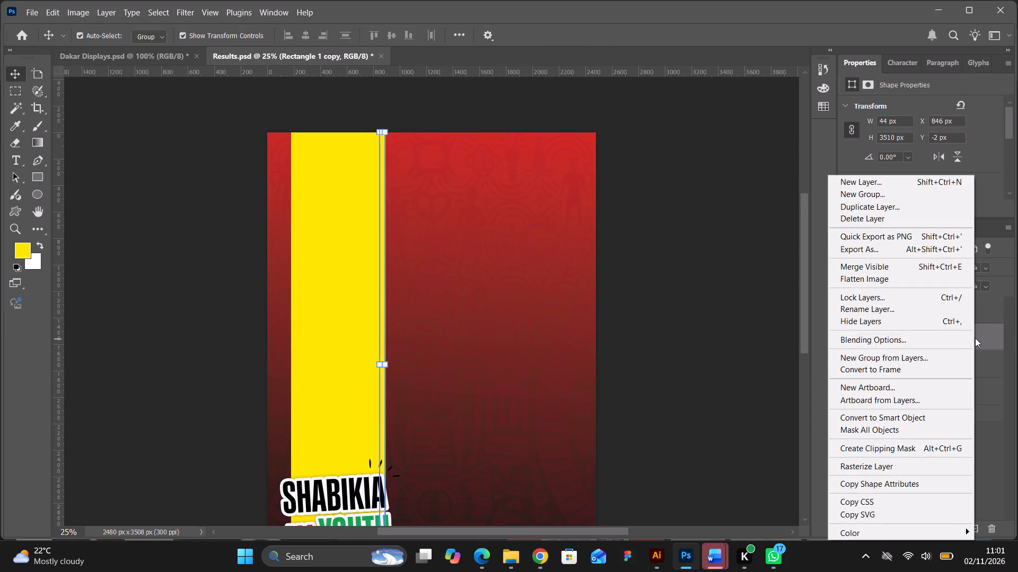
{"action": "left_click", "coordinate": [887, 463]}
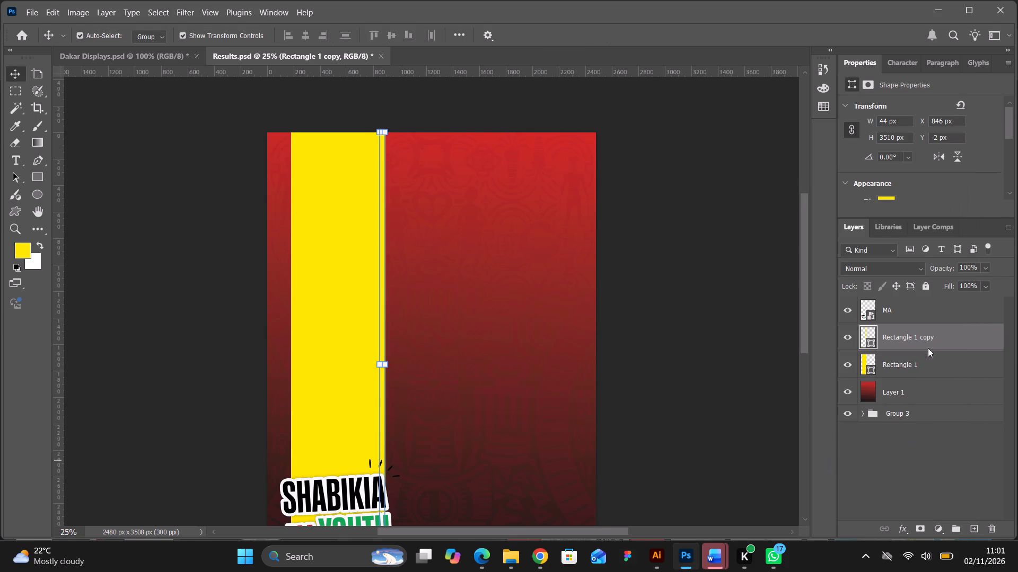
Add a gradient overlay to the narrow strip and set the gradient's end stop at 100% to red ea1019.
{"action": "double_click", "coordinate": [954, 334]}
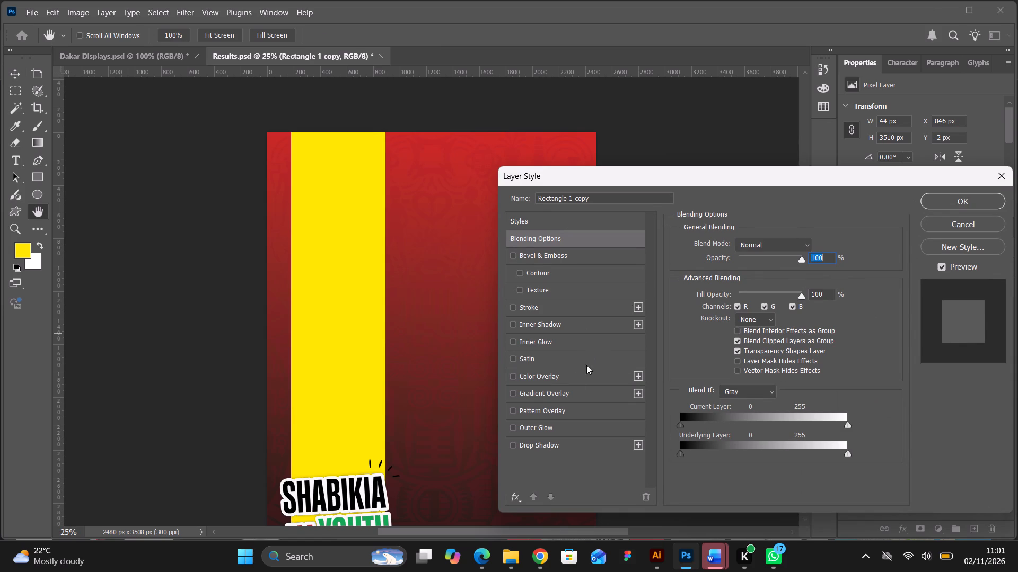
{"action": "left_click", "coordinate": [560, 379]}
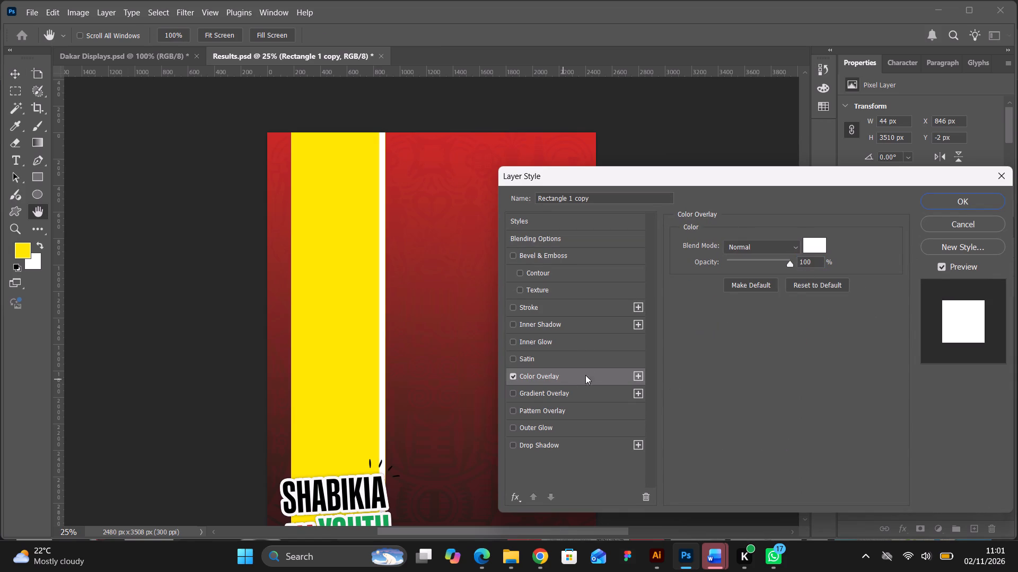
{"action": "left_click", "coordinate": [512, 372]}
{"action": "left_click", "coordinate": [532, 389]}
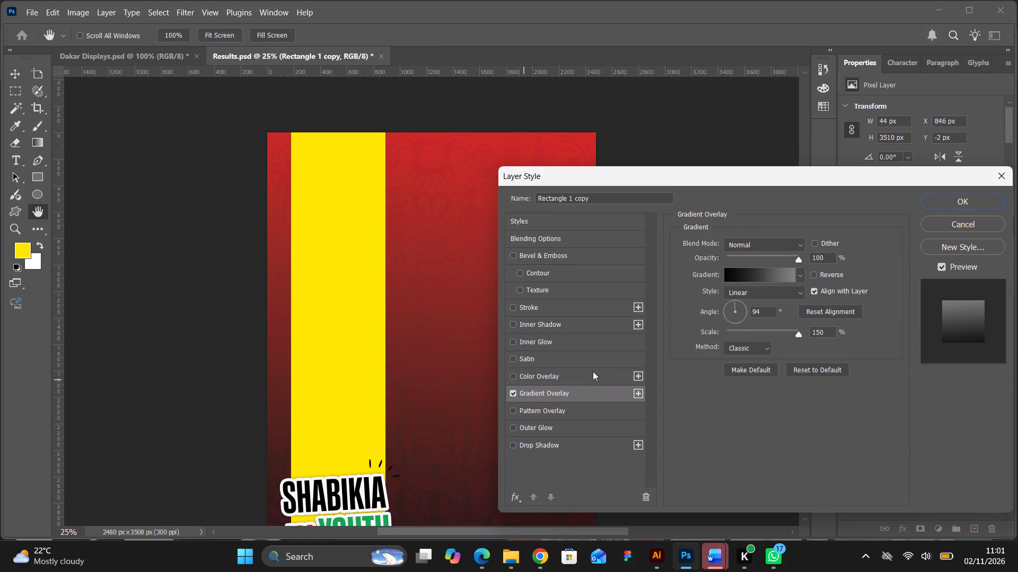
{"action": "left_click", "coordinate": [741, 278]}
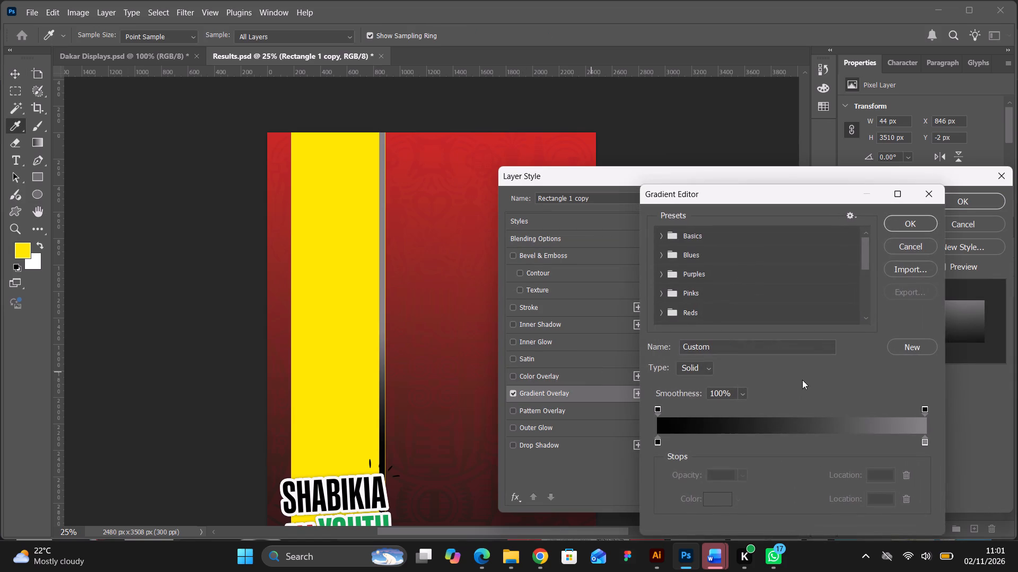
{"action": "left_click", "coordinate": [923, 442]}
{"action": "left_click", "coordinate": [711, 501]}
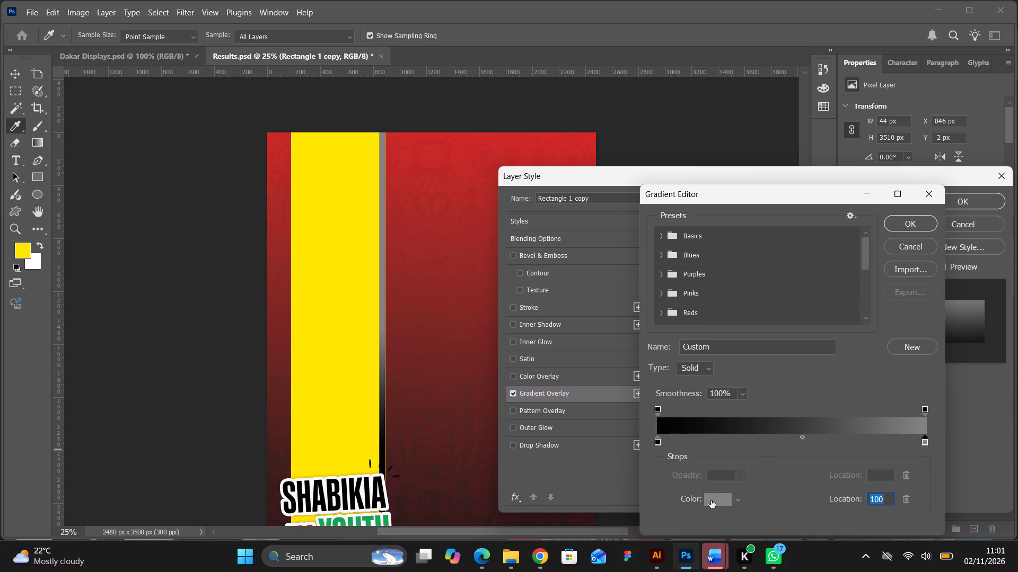
{"action": "key", "text": "ctrl+minus"}
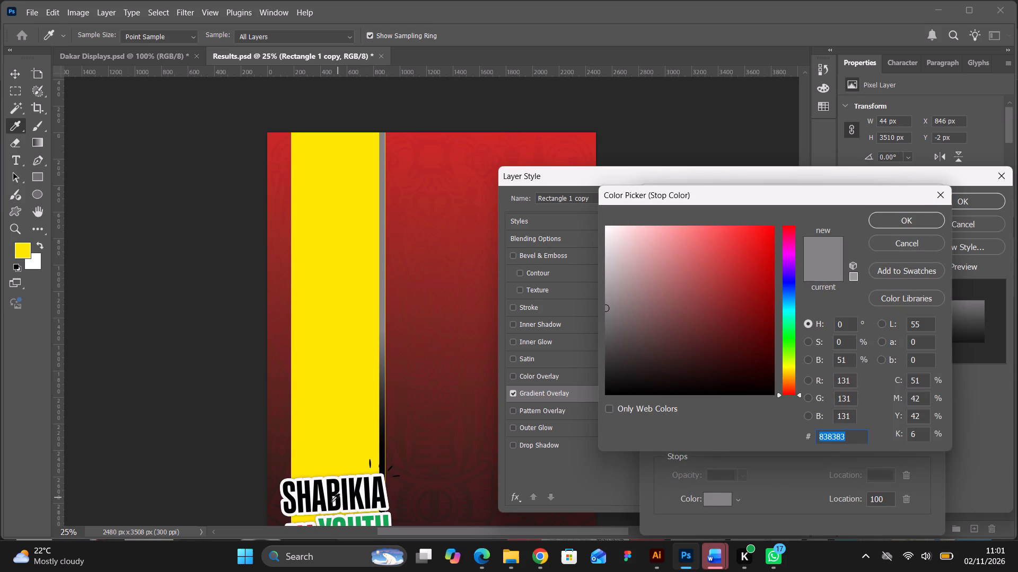
{"action": "left_click", "coordinate": [310, 525]}
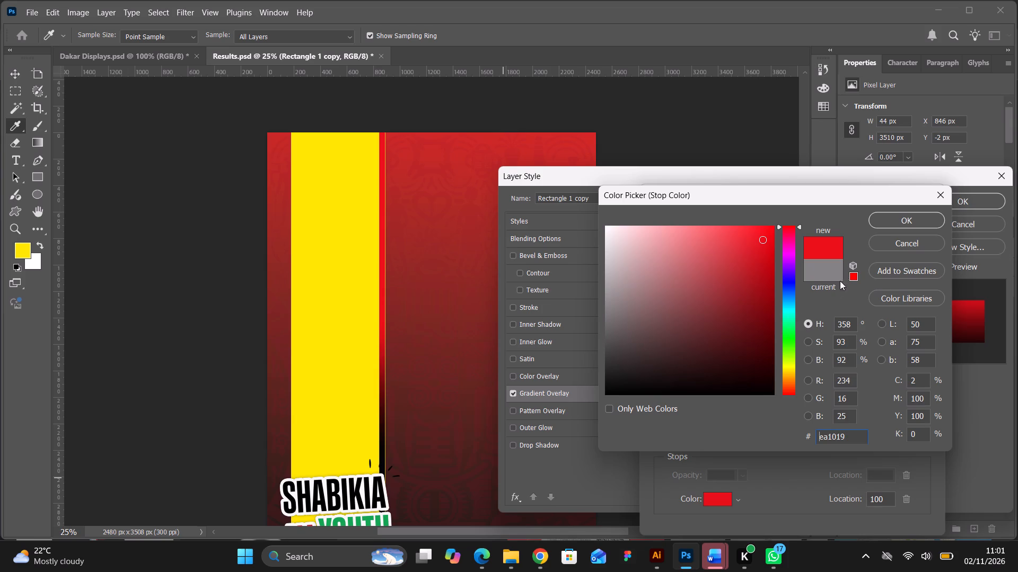
{"action": "left_click", "coordinate": [882, 218]}
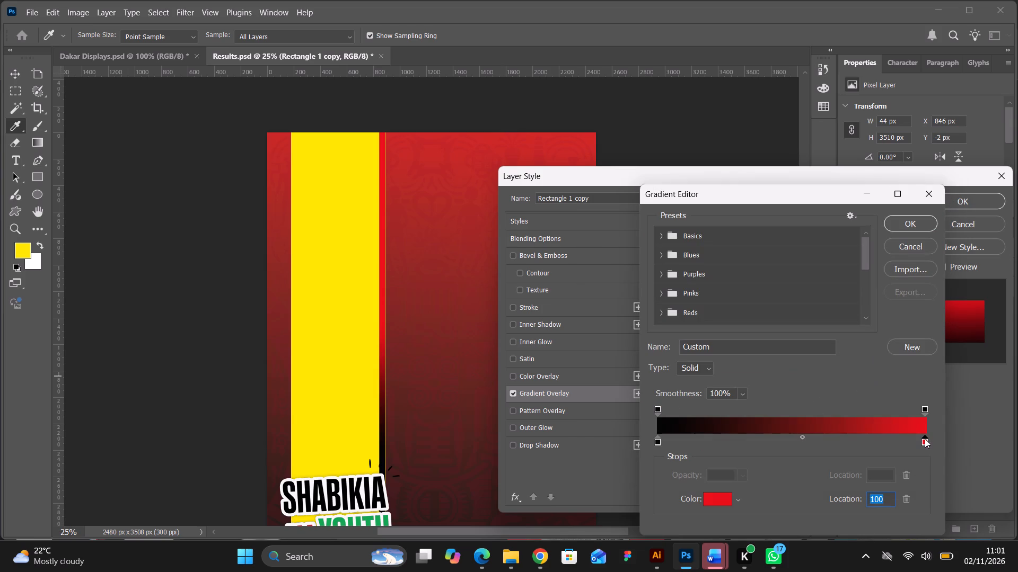
Move the gradient's red stop to about 66% and add a green 11a553 stop at 100%, sampled from the YOUTH lettering.
{"action": "left_click_drag", "start_coordinate": [924, 440], "coordinate": [835, 442]}
{"action": "left_click", "coordinate": [877, 441]}
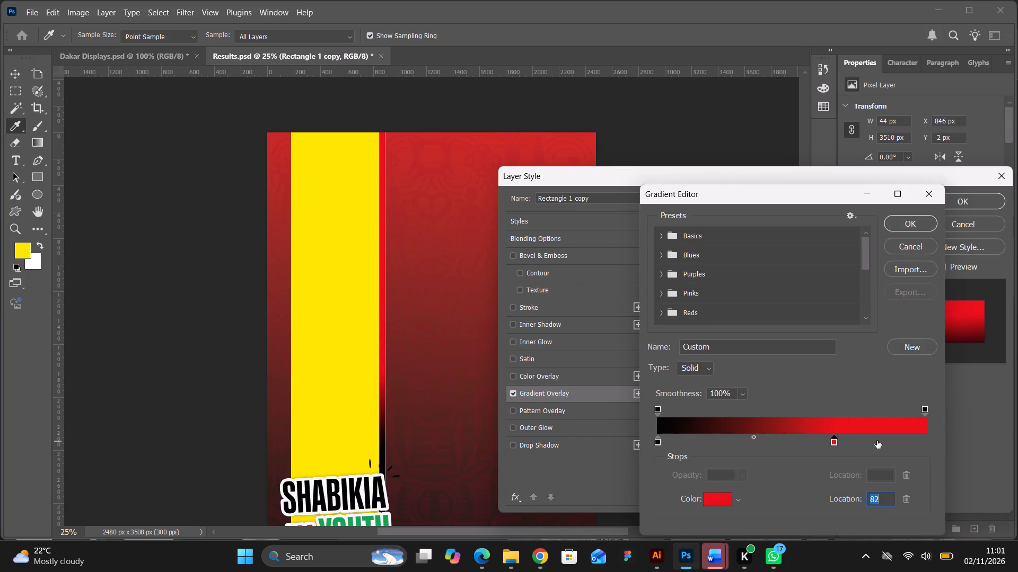
{"action": "left_click_drag", "start_coordinate": [877, 441], "coordinate": [939, 436]}
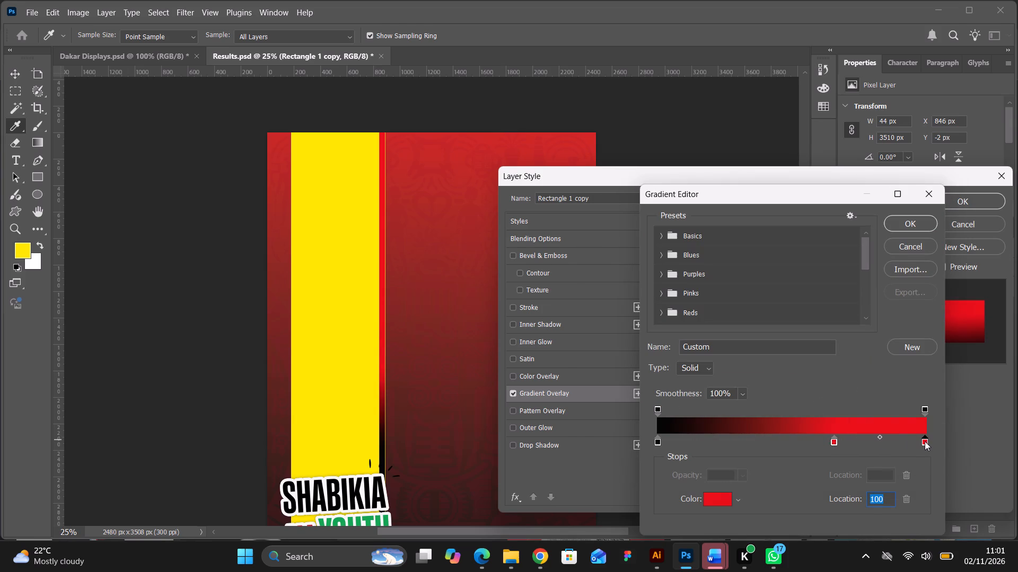
{"action": "left_click", "coordinate": [924, 441]}
{"action": "left_click", "coordinate": [723, 499]}
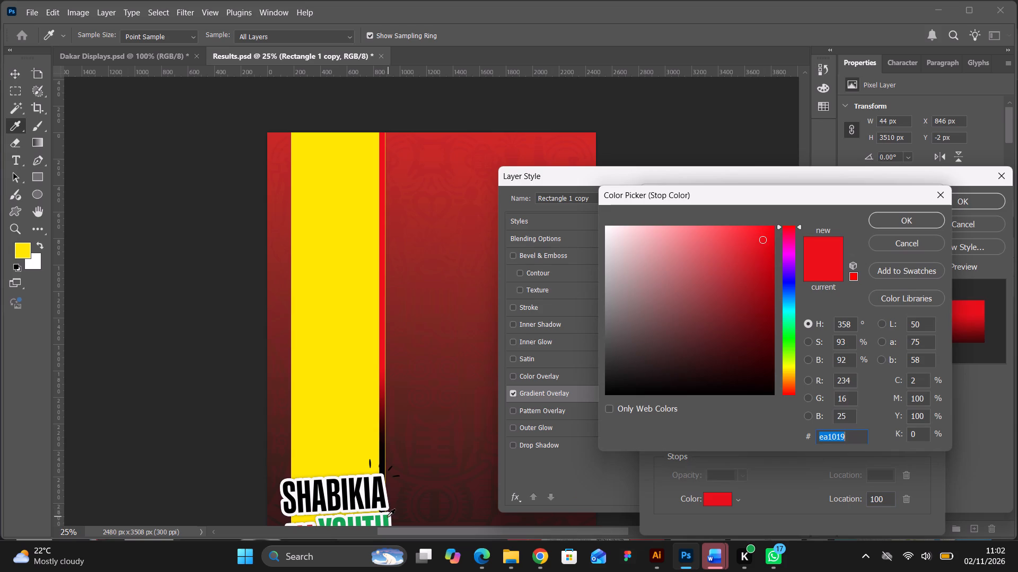
{"action": "left_click", "coordinate": [385, 517]}
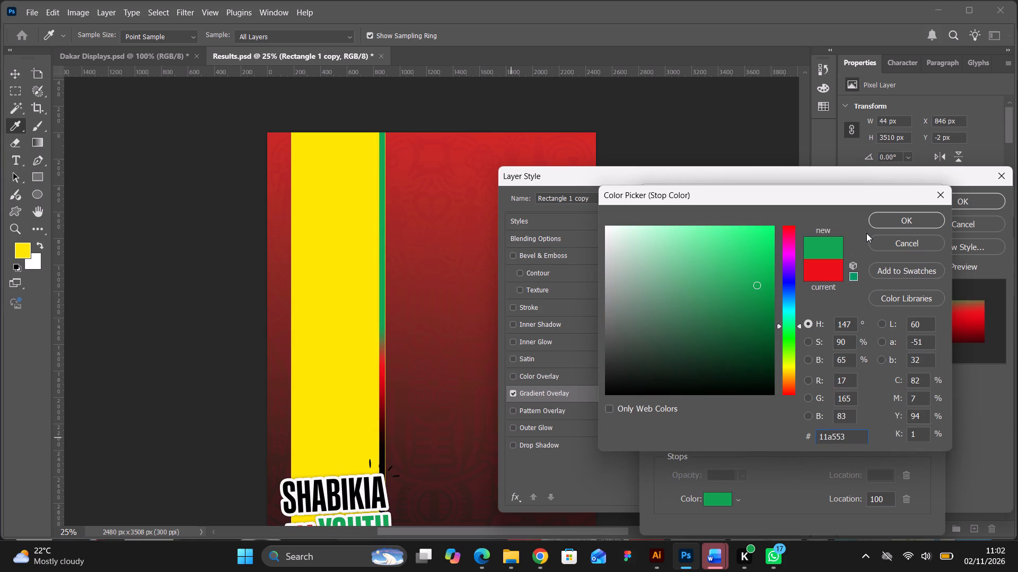
{"action": "left_click", "coordinate": [893, 224]}
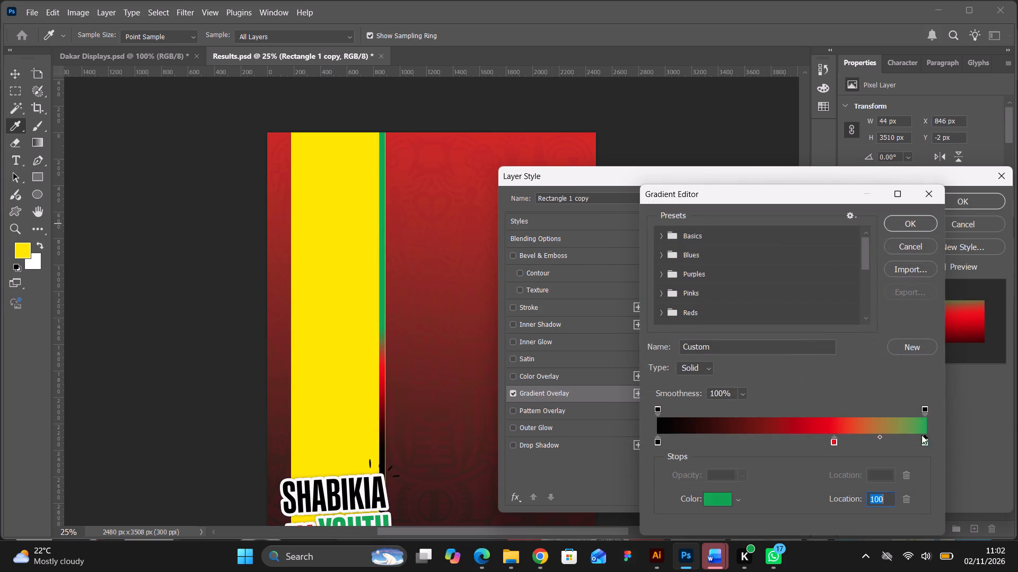
Rearrange the strip's gradient stops so green is at 0%, black at 50% and red at 100%.
{"action": "left_click_drag", "start_coordinate": [925, 441], "coordinate": [853, 448]}
{"action": "left_click_drag", "start_coordinate": [835, 441], "coordinate": [843, 442]}
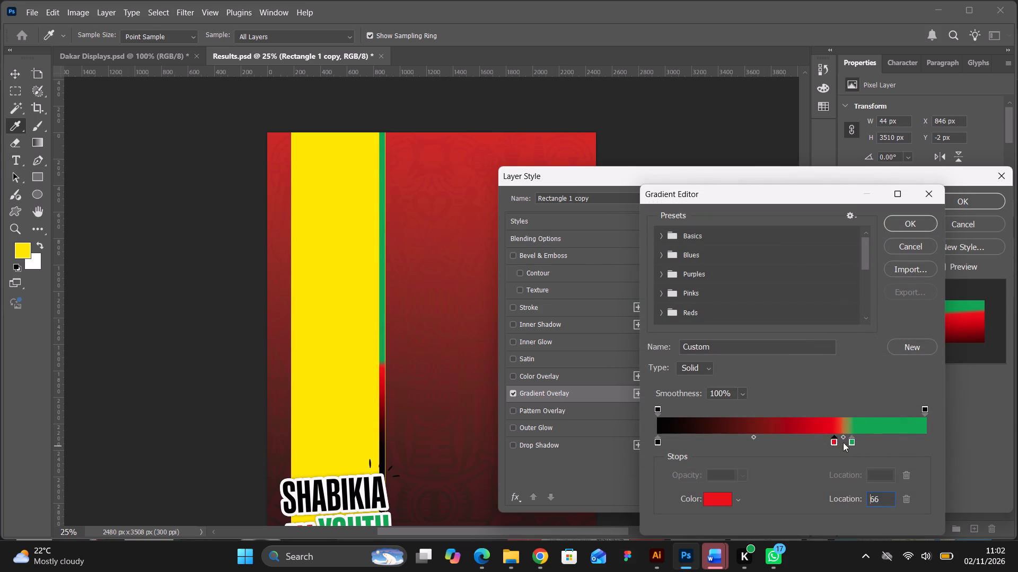
{"action": "left_click_drag", "start_coordinate": [843, 442], "coordinate": [932, 439]}
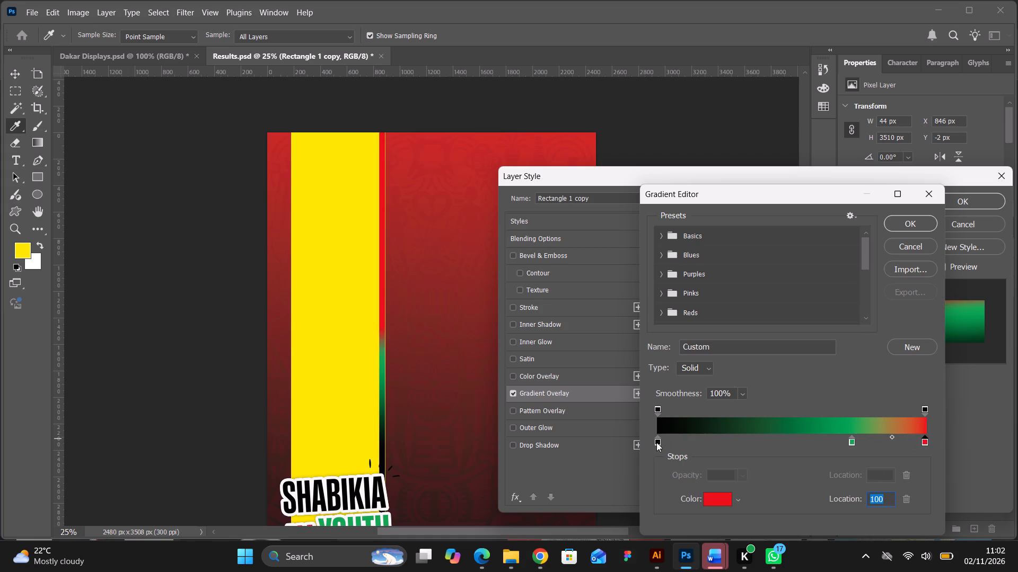
{"action": "left_click_drag", "start_coordinate": [657, 441], "coordinate": [885, 439]}
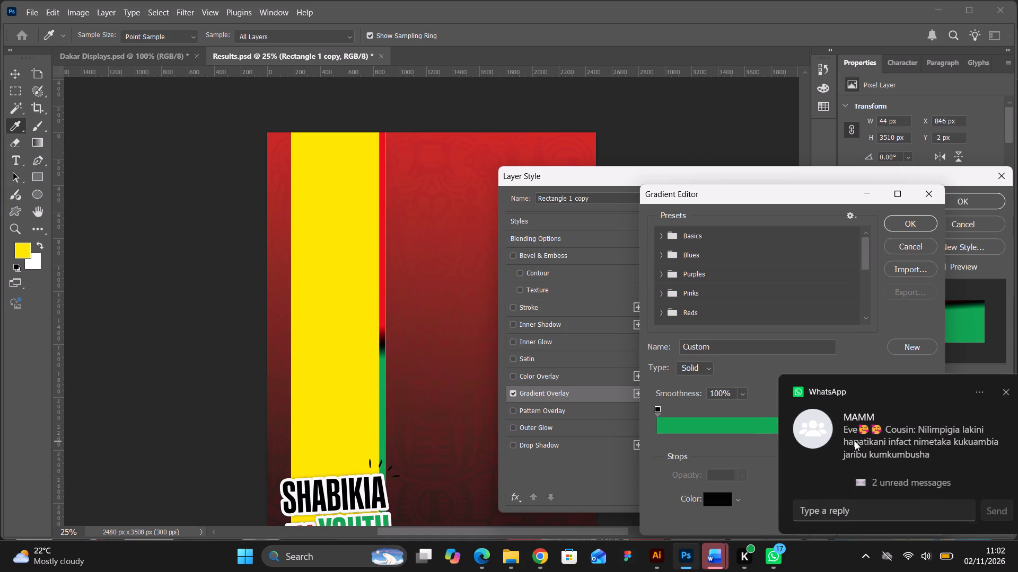
{"action": "left_click", "coordinate": [989, 392]}
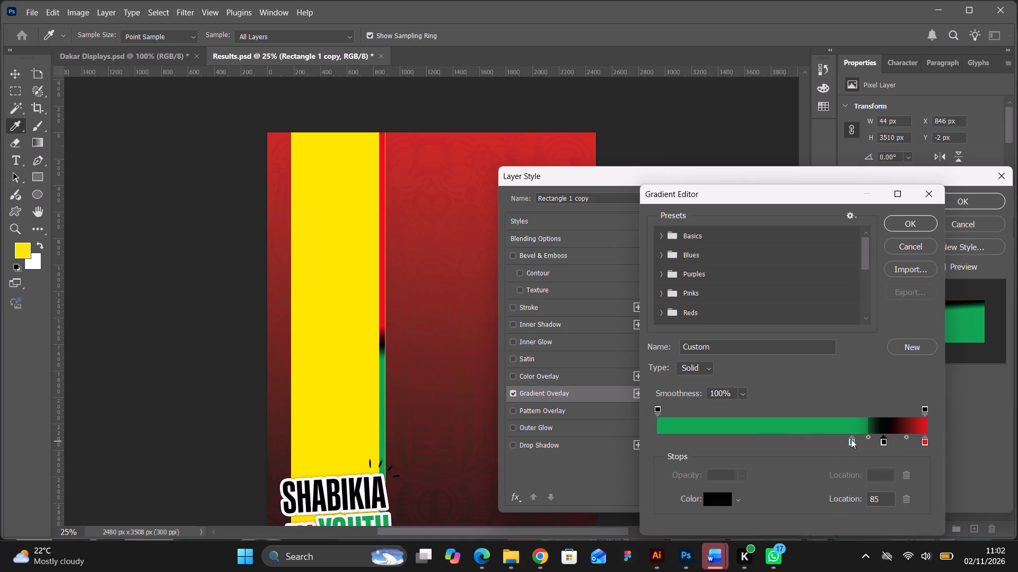
{"action": "left_click_drag", "start_coordinate": [849, 441], "coordinate": [619, 440]}
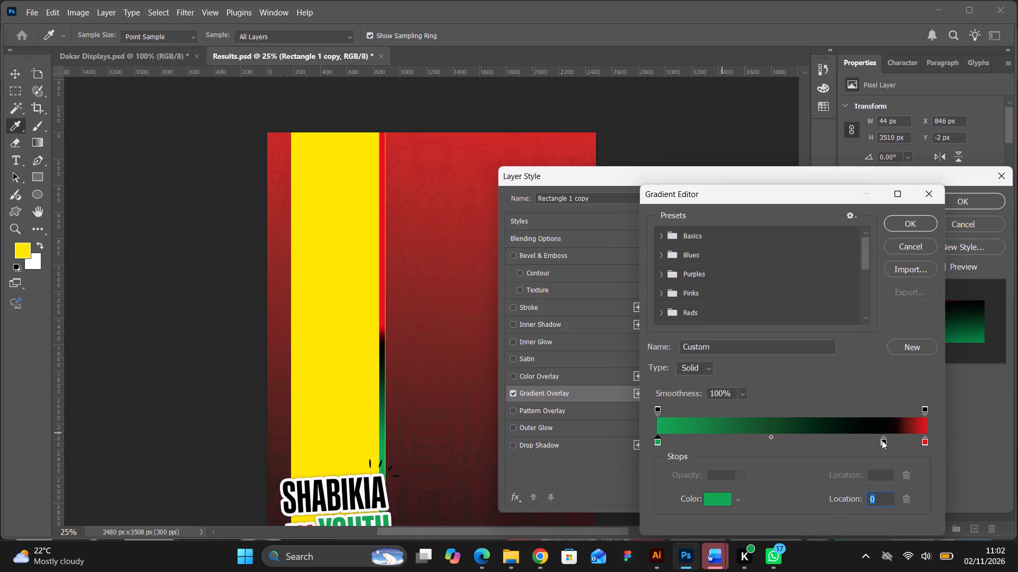
{"action": "left_click_drag", "start_coordinate": [882, 440], "coordinate": [791, 440]}
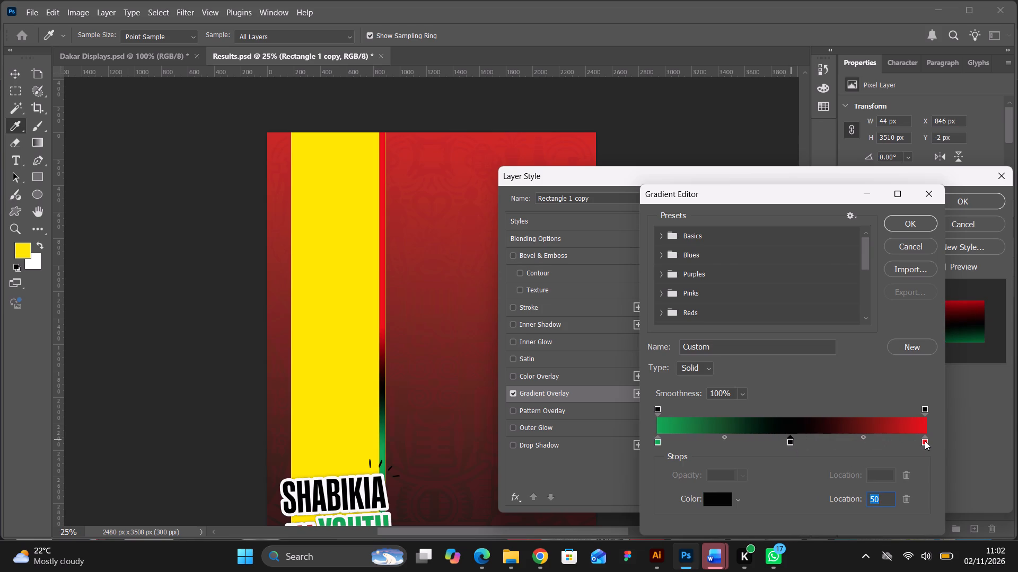
Shift the midpoint between the gradient's black and red stops to 76%.
{"action": "left_click", "coordinate": [925, 441]}
{"action": "left_click_drag", "start_coordinate": [864, 437], "coordinate": [867, 435]}
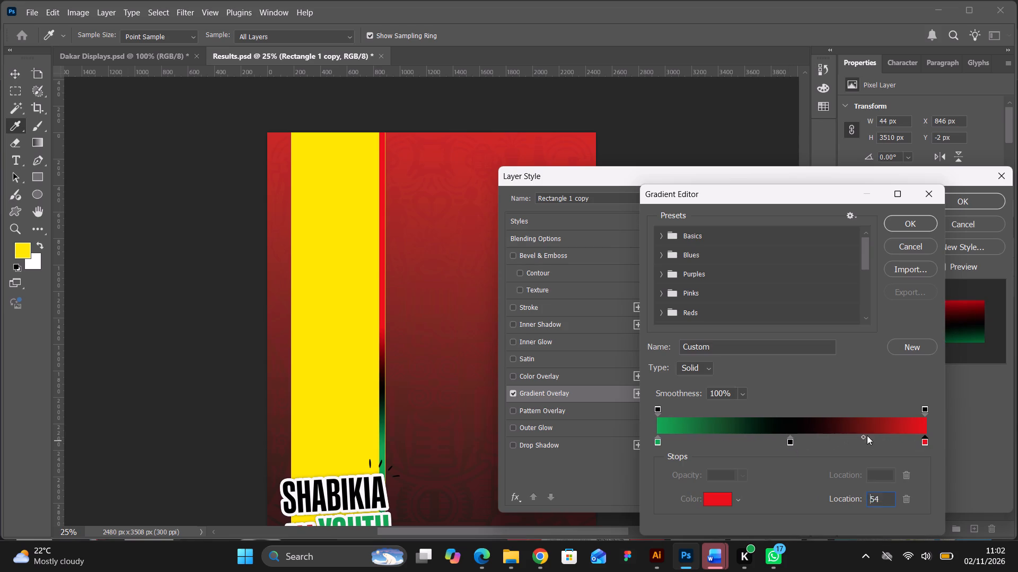
{"action": "left_click_drag", "start_coordinate": [867, 435], "coordinate": [893, 434]}
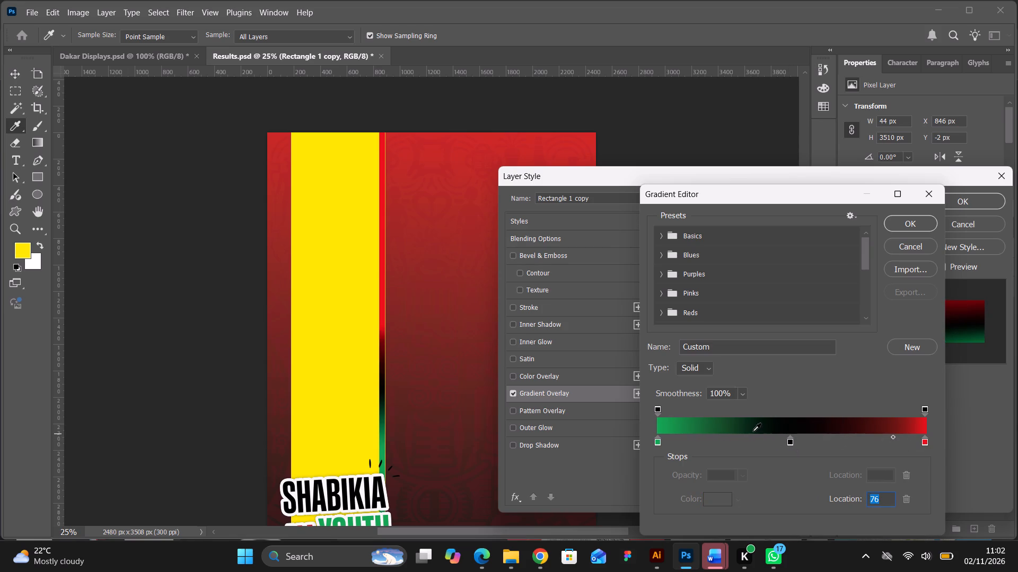
Select the gradient's black middle stop for adjustment.
{"action": "left_click", "coordinate": [753, 431]}
{"action": "left_click", "coordinate": [790, 441]}
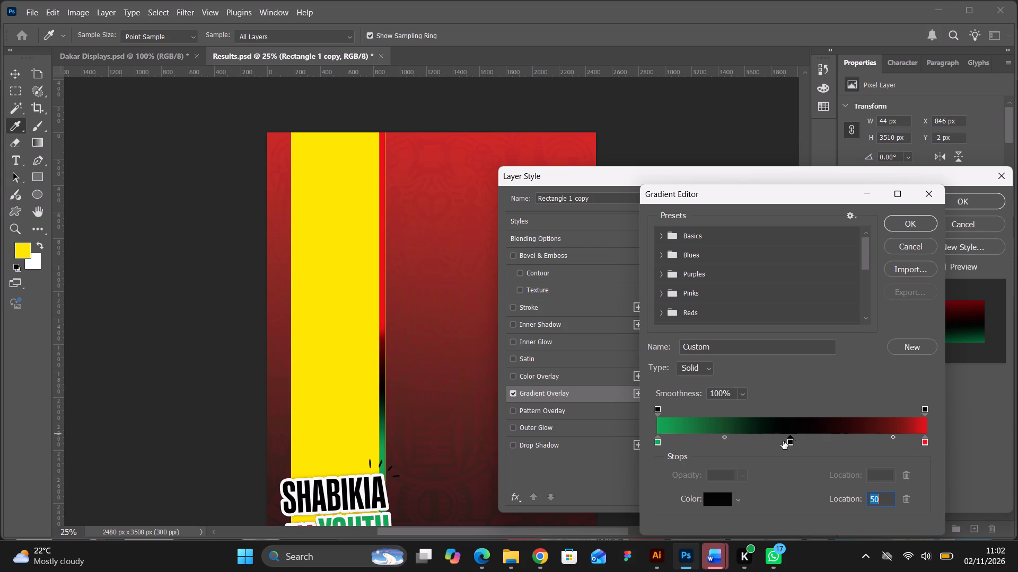
Shift the green-black midpoint toward green, move the black stop to 53%, set the black-red midpoint to 59% and apply the overlay.
{"action": "left_click_drag", "start_coordinate": [723, 437], "coordinate": [703, 437]}
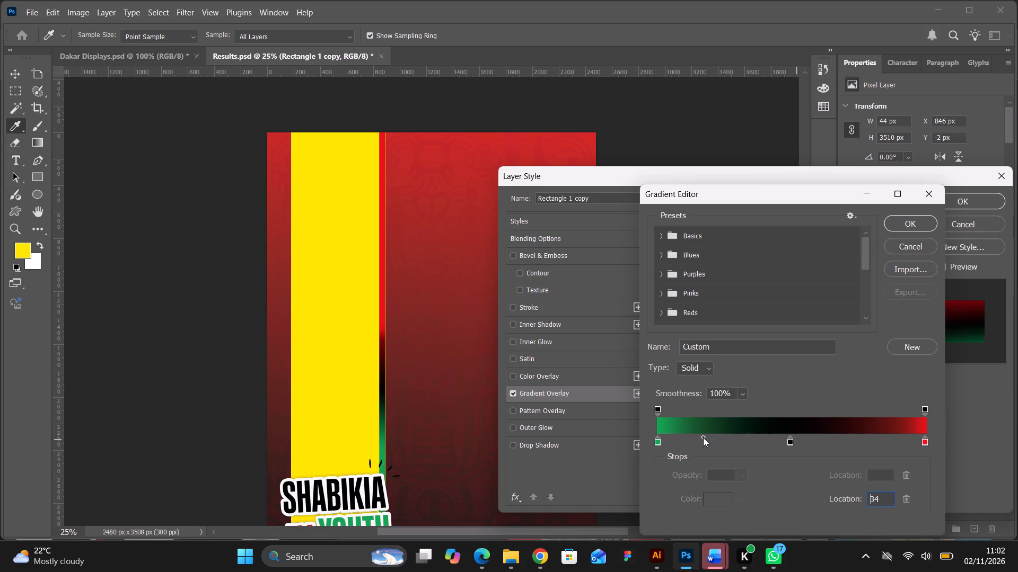
{"action": "left_click_drag", "start_coordinate": [703, 437], "coordinate": [700, 437]}
{"action": "left_click", "coordinate": [659, 441]}
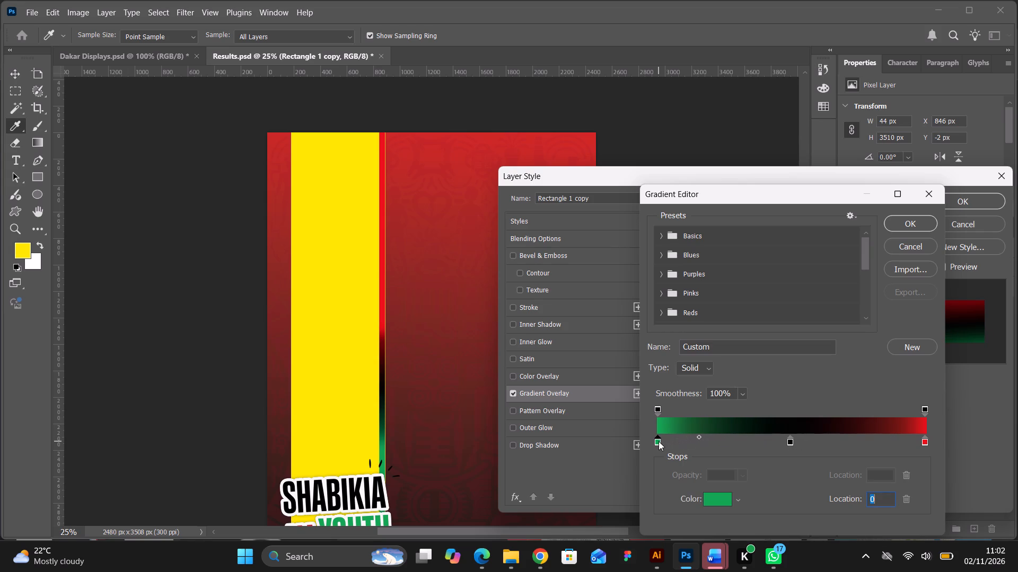
{"action": "left_click_drag", "start_coordinate": [659, 441], "coordinate": [654, 442]}
{"action": "left_click_drag", "start_coordinate": [793, 442], "coordinate": [799, 441]}
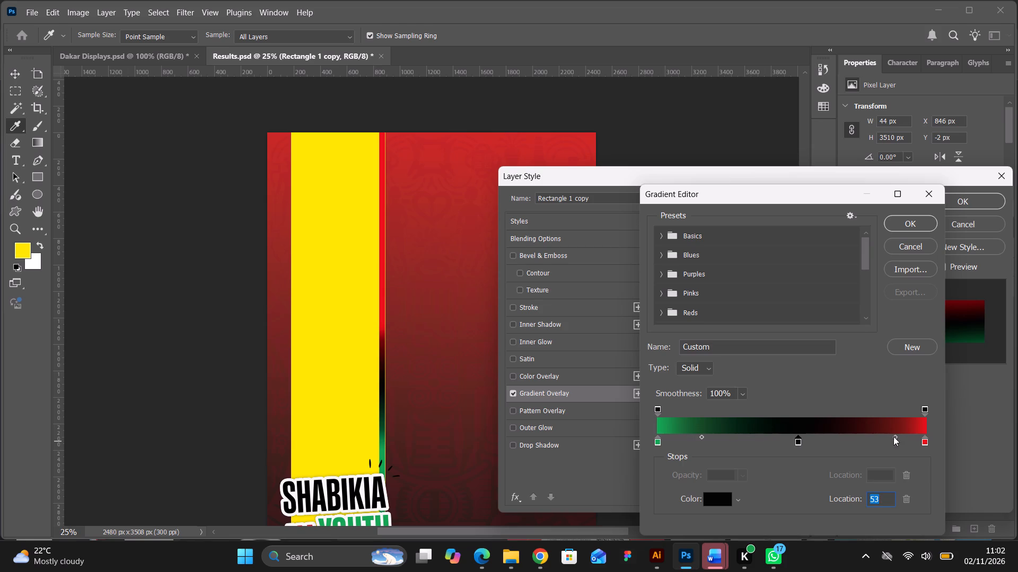
{"action": "left_click_drag", "start_coordinate": [894, 436], "coordinate": [873, 439]}
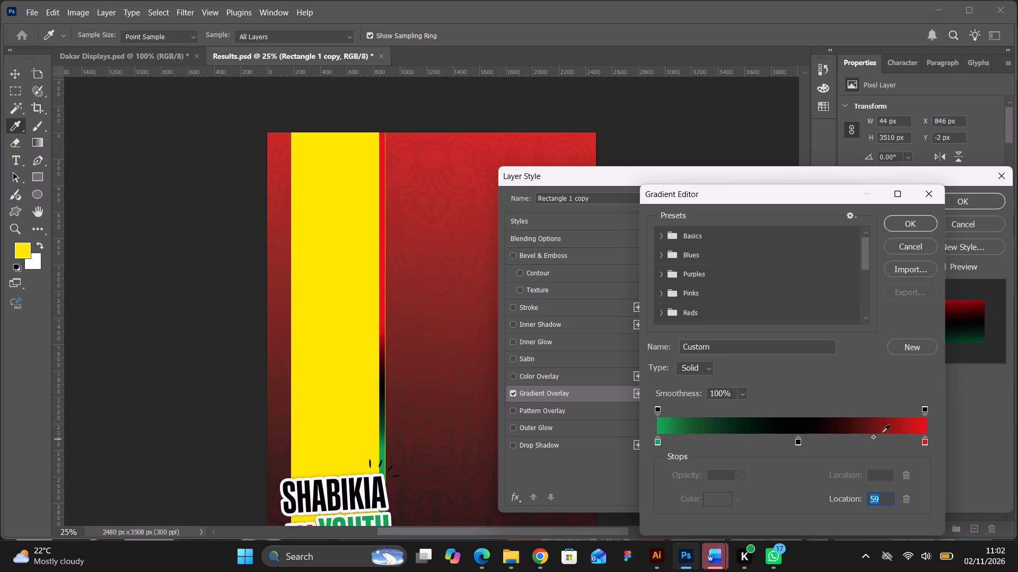
{"action": "left_click", "coordinate": [913, 223]}
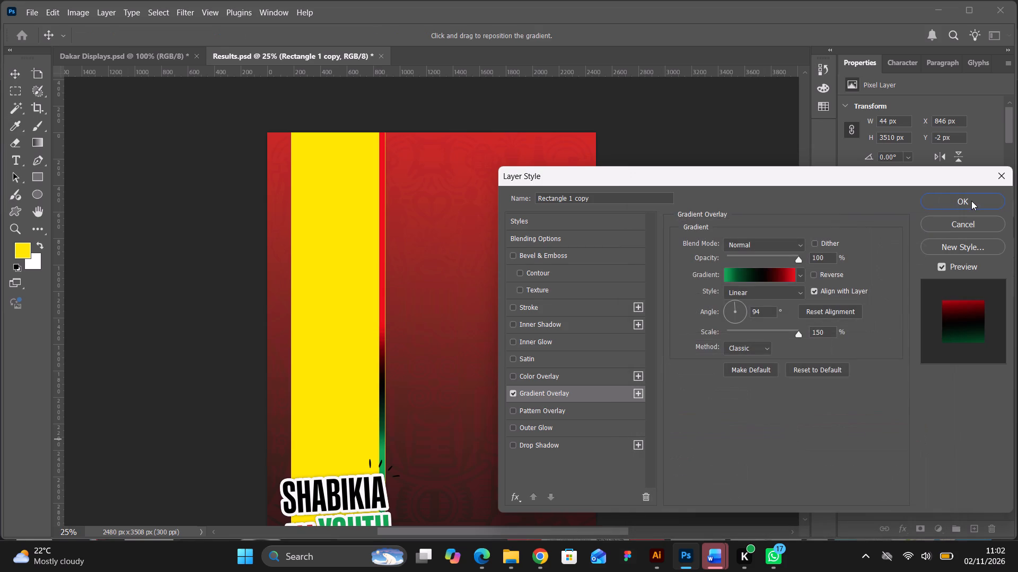
{"action": "left_click", "coordinate": [971, 201]}
Deselect the strip and examine its gradient along the full height of the yellow band.
{"action": "scroll", "coordinate": [752, 270], "scroll_direction": "down", "scroll_amount": 12}
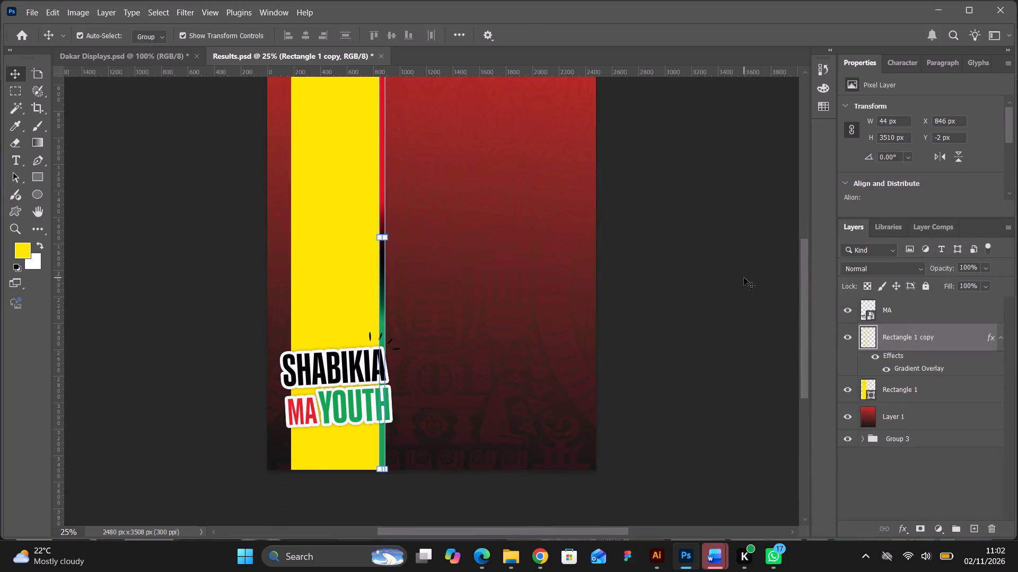
{"action": "scroll", "coordinate": [658, 258], "scroll_direction": "up", "scroll_amount": 1}
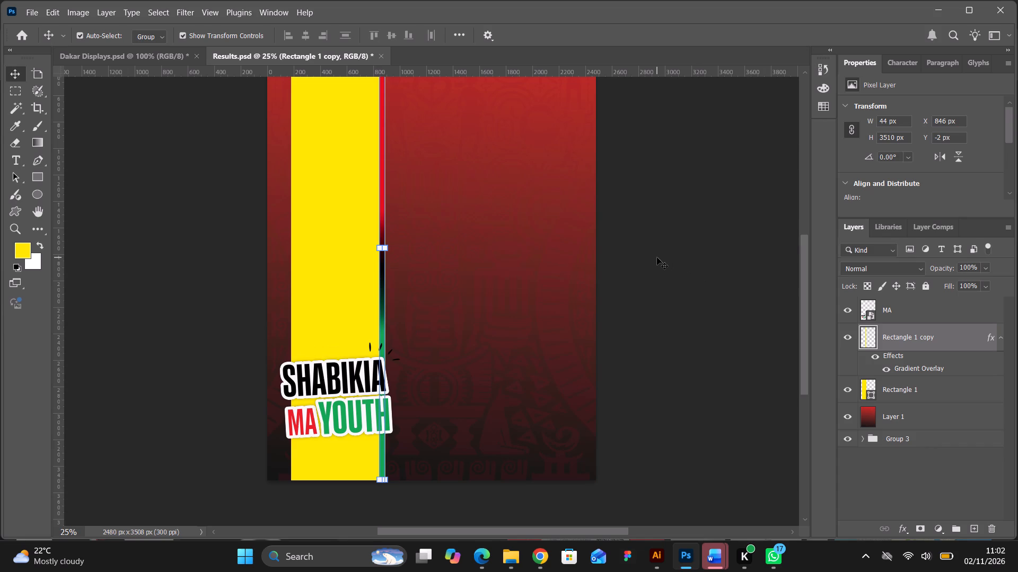
{"action": "scroll", "coordinate": [573, 222], "scroll_direction": "up", "scroll_amount": 4}
{"action": "scroll", "coordinate": [485, 214], "scroll_direction": "up", "scroll_amount": 2}
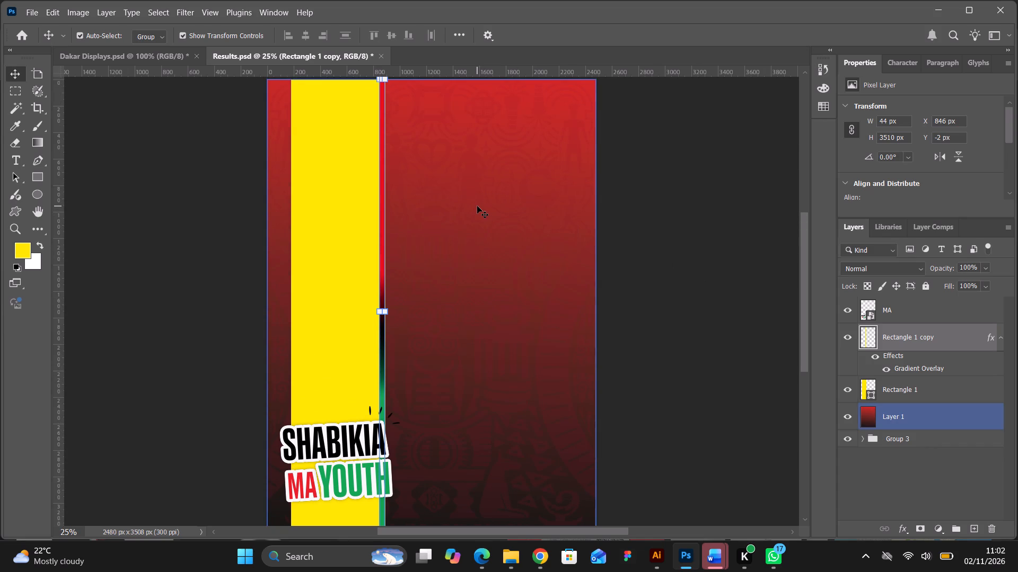
{"action": "left_click", "coordinate": [17, 69]}
{"action": "left_click", "coordinate": [200, 191]}
{"action": "scroll", "coordinate": [210, 203], "scroll_direction": "down", "scroll_amount": 5}
{"action": "scroll", "coordinate": [211, 204], "scroll_direction": "up", "scroll_amount": 3}
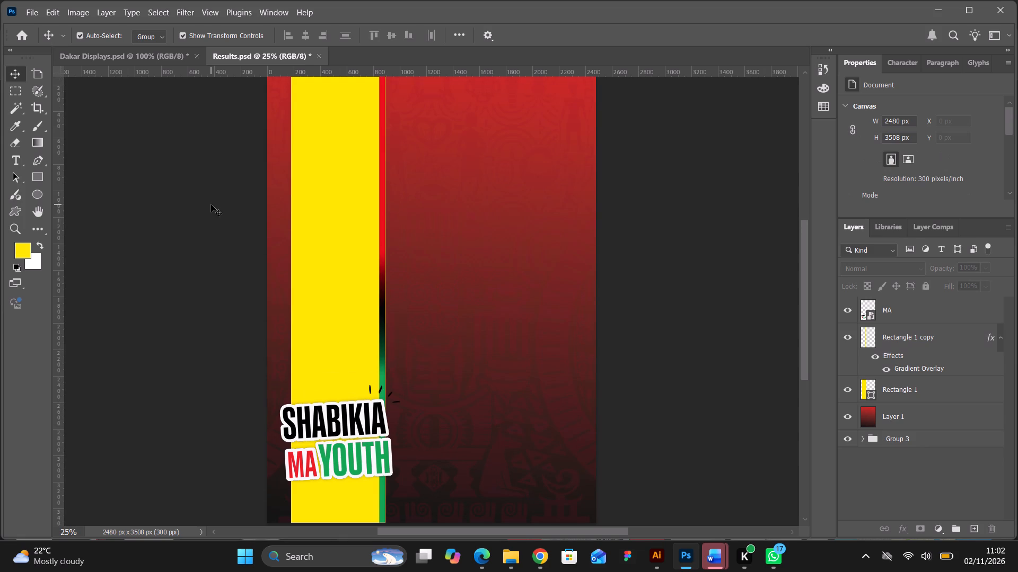
Duplicate the gradient strip and place the copy against the yellow band's left edge, at about X 134 px.
{"action": "left_click", "coordinate": [383, 260]}
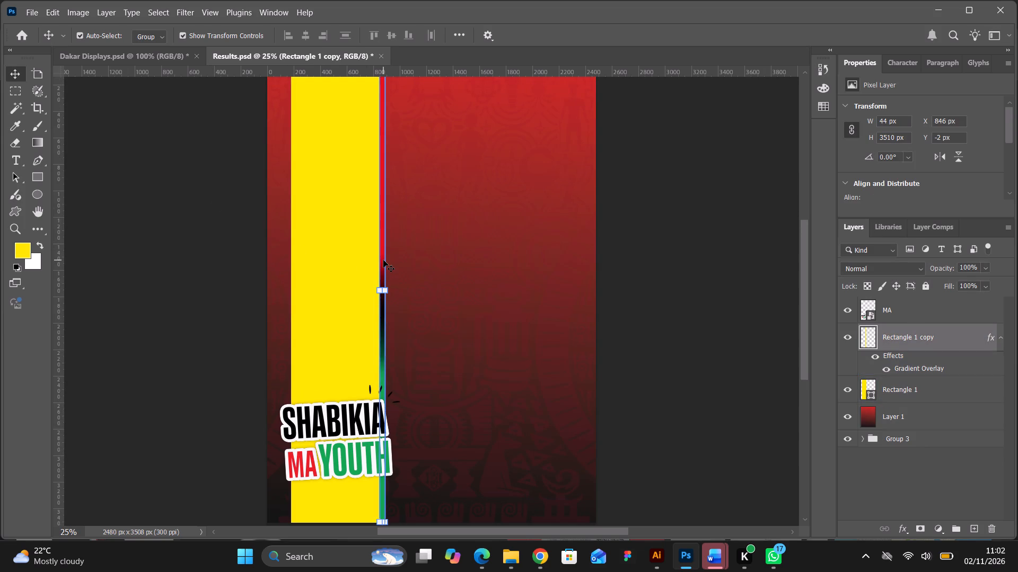
{"action": "key", "text": "ctrl+j"}
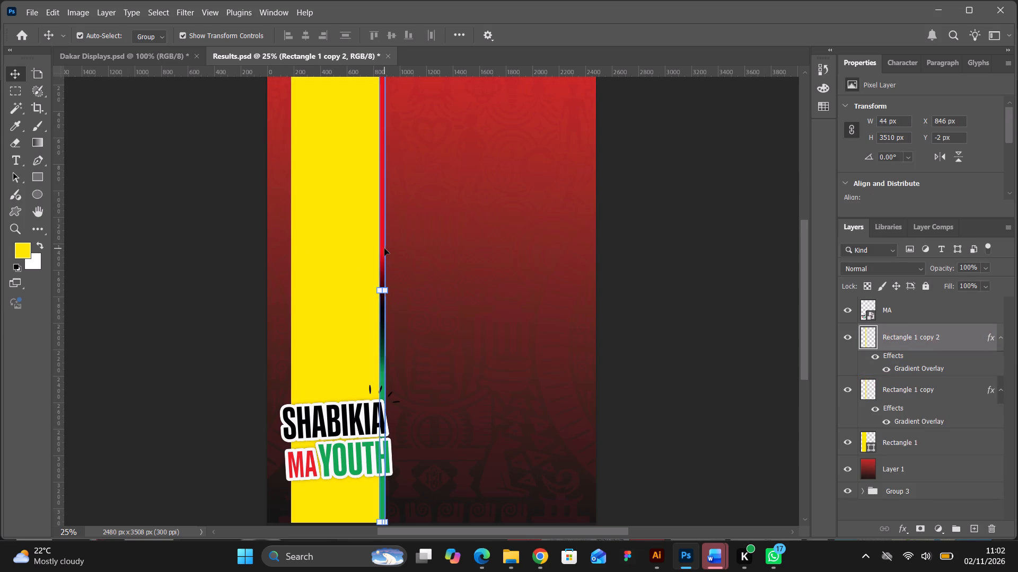
{"action": "left_click_drag", "start_coordinate": [384, 248], "coordinate": [292, 245]}
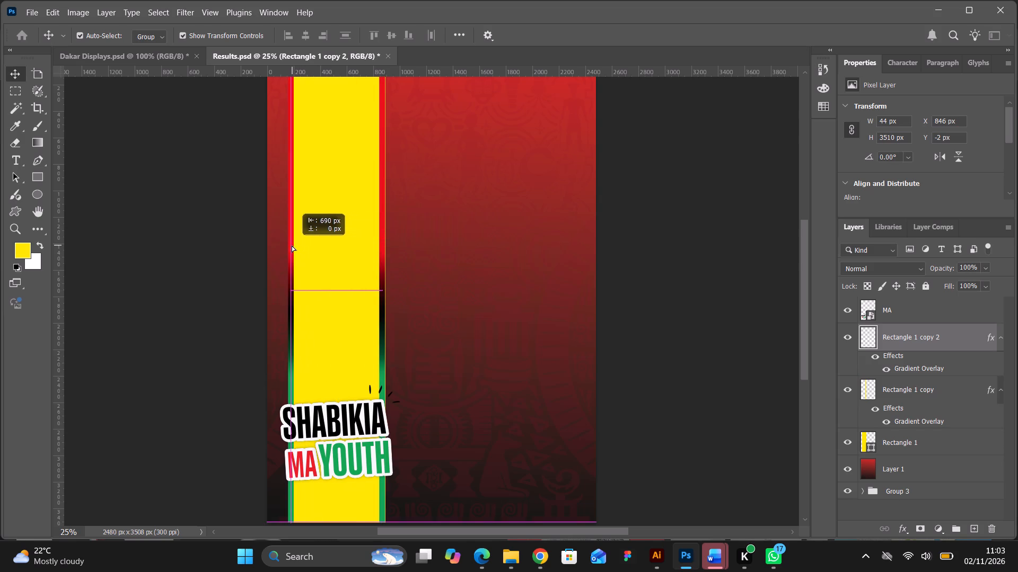
{"action": "left_click_drag", "start_coordinate": [292, 245], "coordinate": [290, 245]}
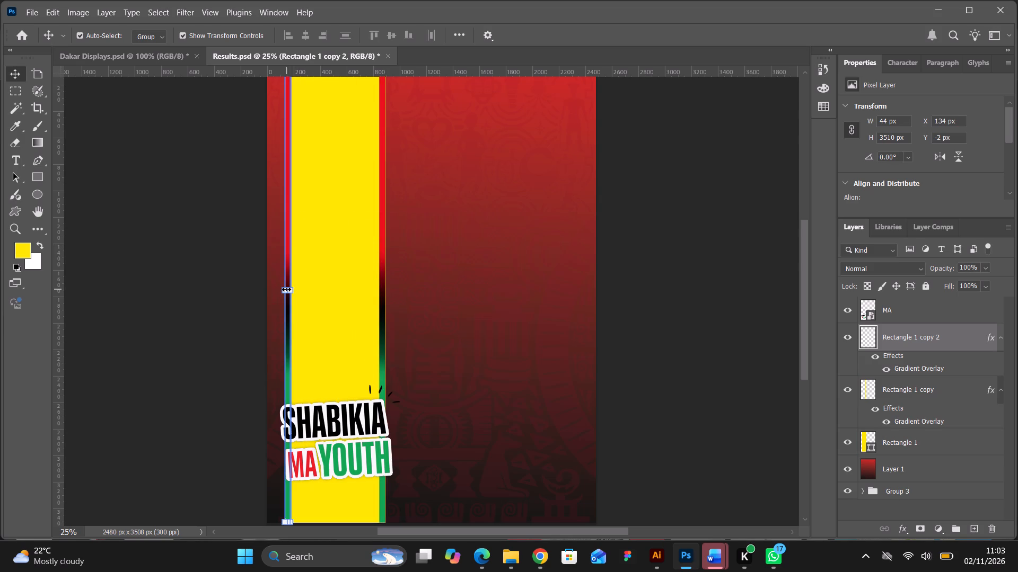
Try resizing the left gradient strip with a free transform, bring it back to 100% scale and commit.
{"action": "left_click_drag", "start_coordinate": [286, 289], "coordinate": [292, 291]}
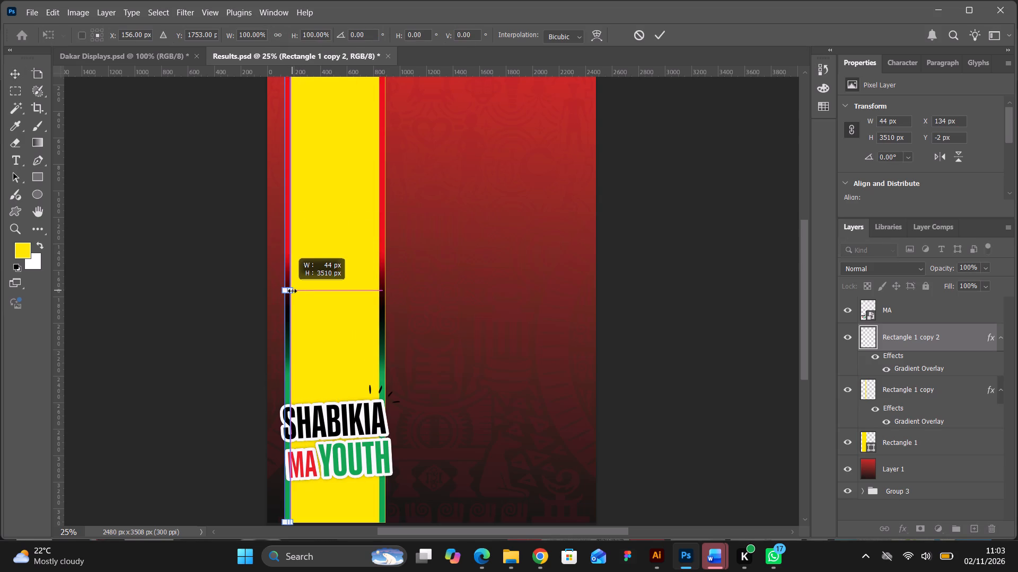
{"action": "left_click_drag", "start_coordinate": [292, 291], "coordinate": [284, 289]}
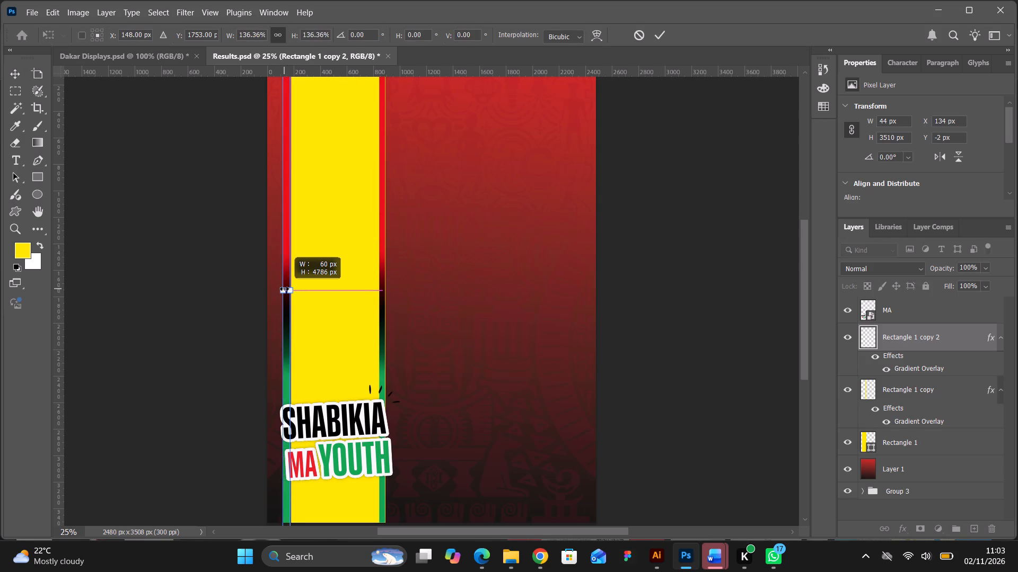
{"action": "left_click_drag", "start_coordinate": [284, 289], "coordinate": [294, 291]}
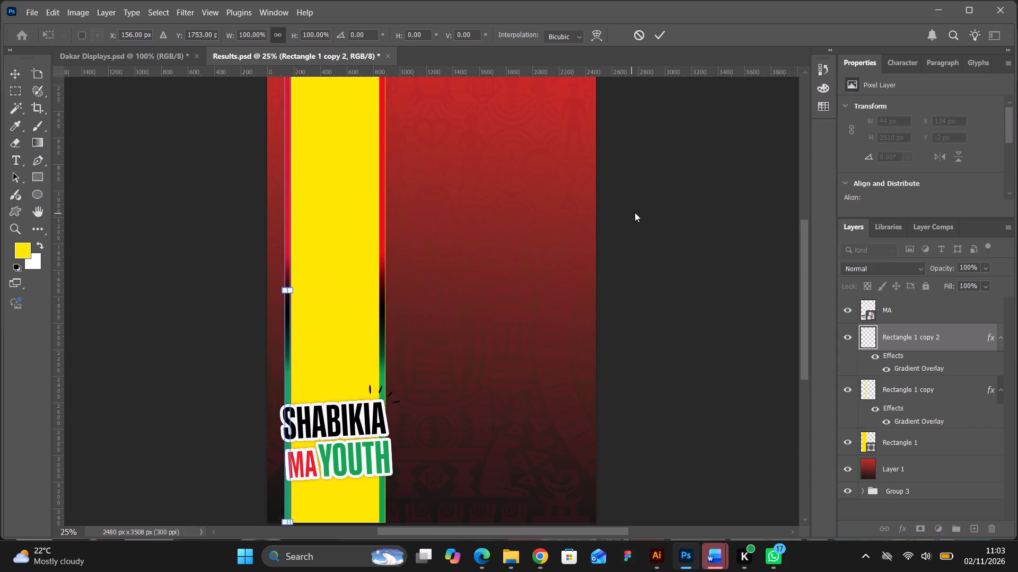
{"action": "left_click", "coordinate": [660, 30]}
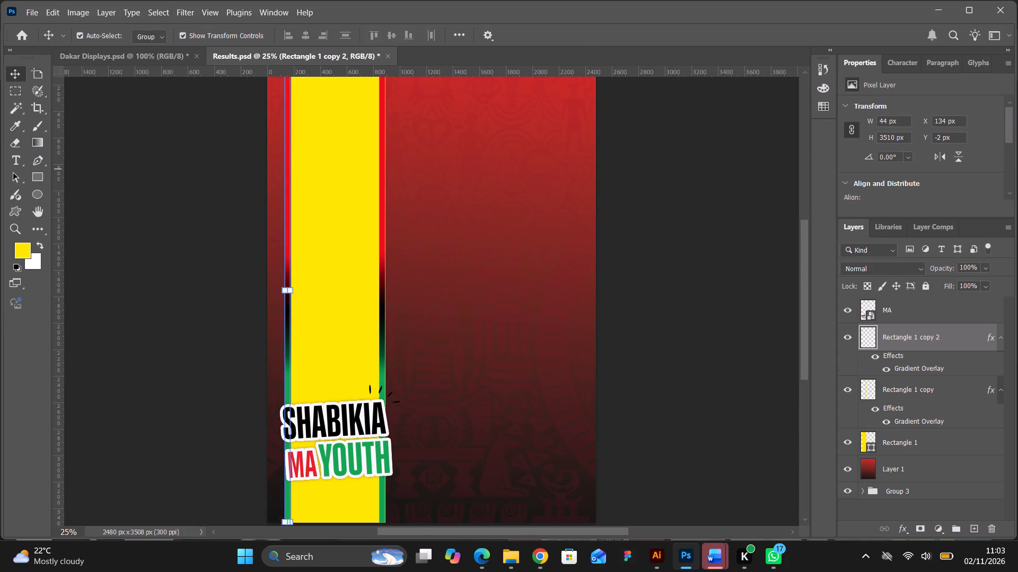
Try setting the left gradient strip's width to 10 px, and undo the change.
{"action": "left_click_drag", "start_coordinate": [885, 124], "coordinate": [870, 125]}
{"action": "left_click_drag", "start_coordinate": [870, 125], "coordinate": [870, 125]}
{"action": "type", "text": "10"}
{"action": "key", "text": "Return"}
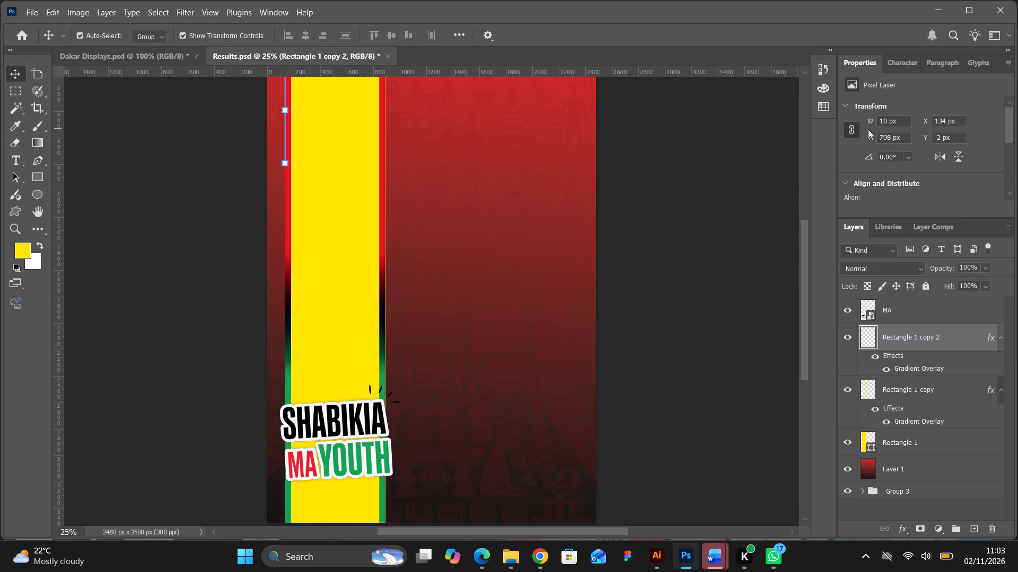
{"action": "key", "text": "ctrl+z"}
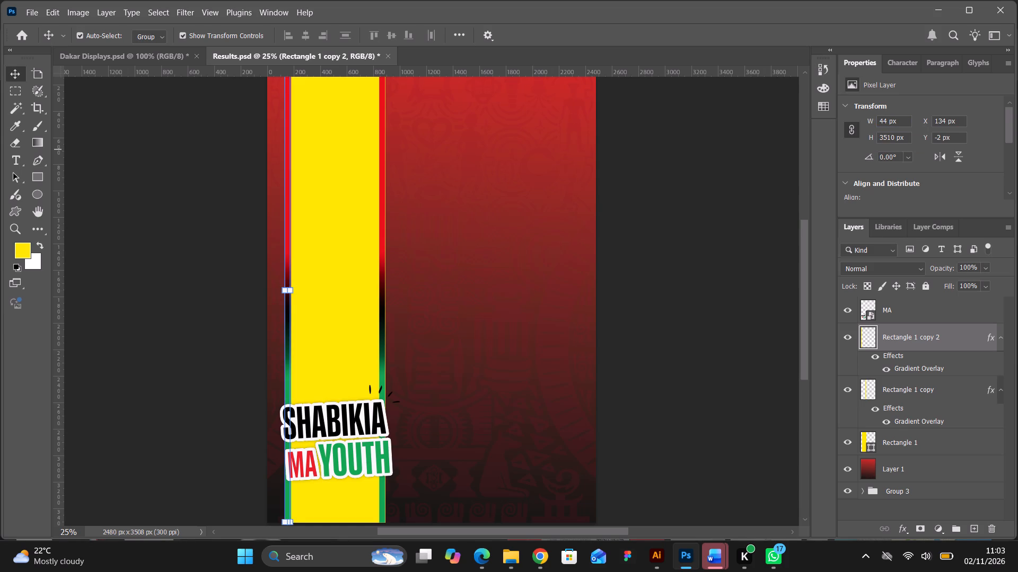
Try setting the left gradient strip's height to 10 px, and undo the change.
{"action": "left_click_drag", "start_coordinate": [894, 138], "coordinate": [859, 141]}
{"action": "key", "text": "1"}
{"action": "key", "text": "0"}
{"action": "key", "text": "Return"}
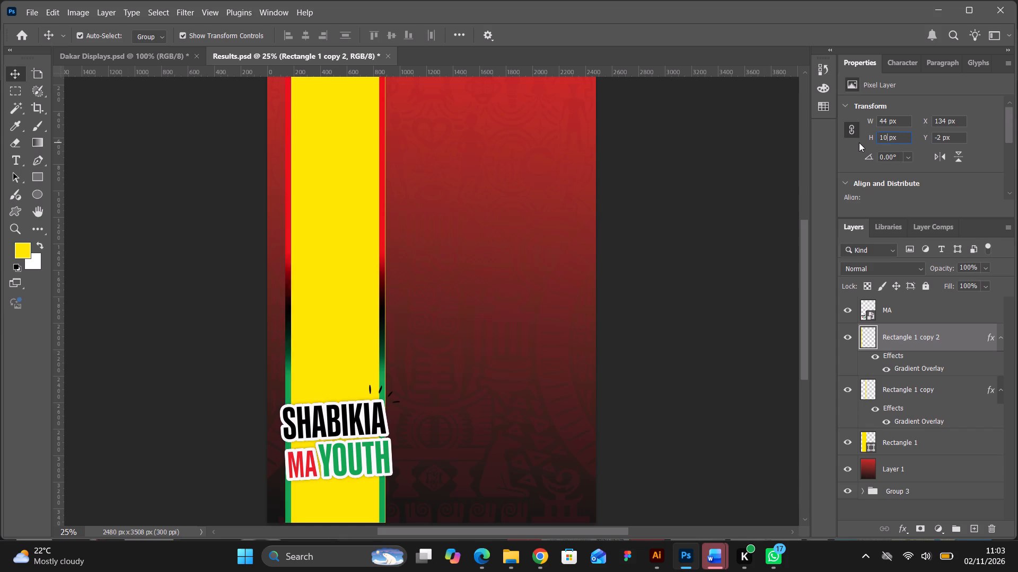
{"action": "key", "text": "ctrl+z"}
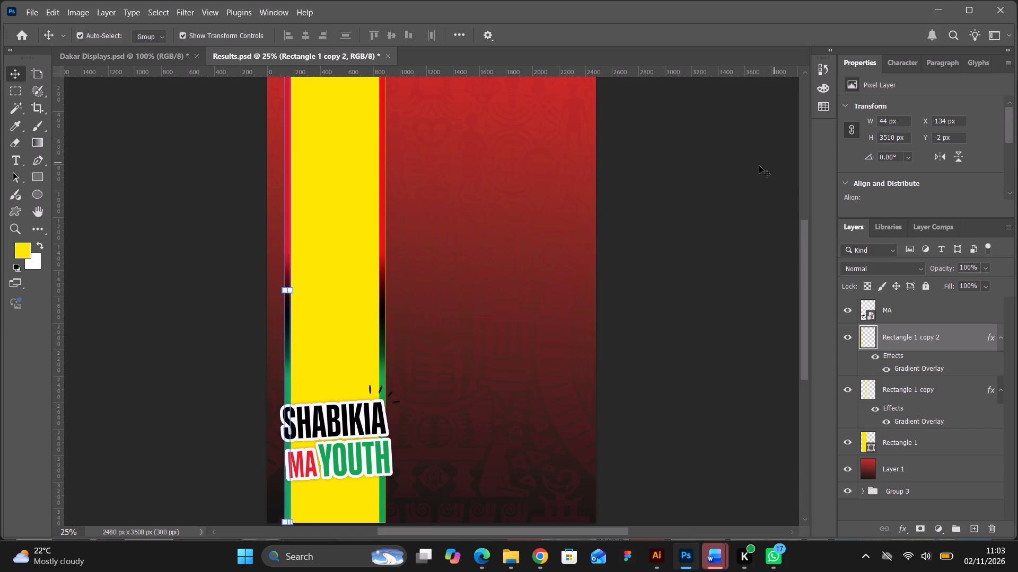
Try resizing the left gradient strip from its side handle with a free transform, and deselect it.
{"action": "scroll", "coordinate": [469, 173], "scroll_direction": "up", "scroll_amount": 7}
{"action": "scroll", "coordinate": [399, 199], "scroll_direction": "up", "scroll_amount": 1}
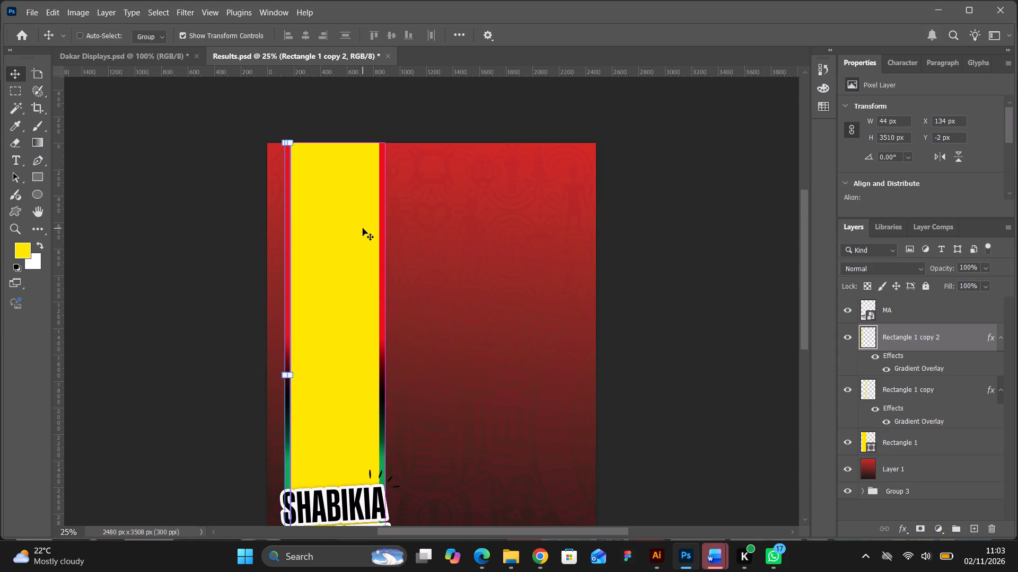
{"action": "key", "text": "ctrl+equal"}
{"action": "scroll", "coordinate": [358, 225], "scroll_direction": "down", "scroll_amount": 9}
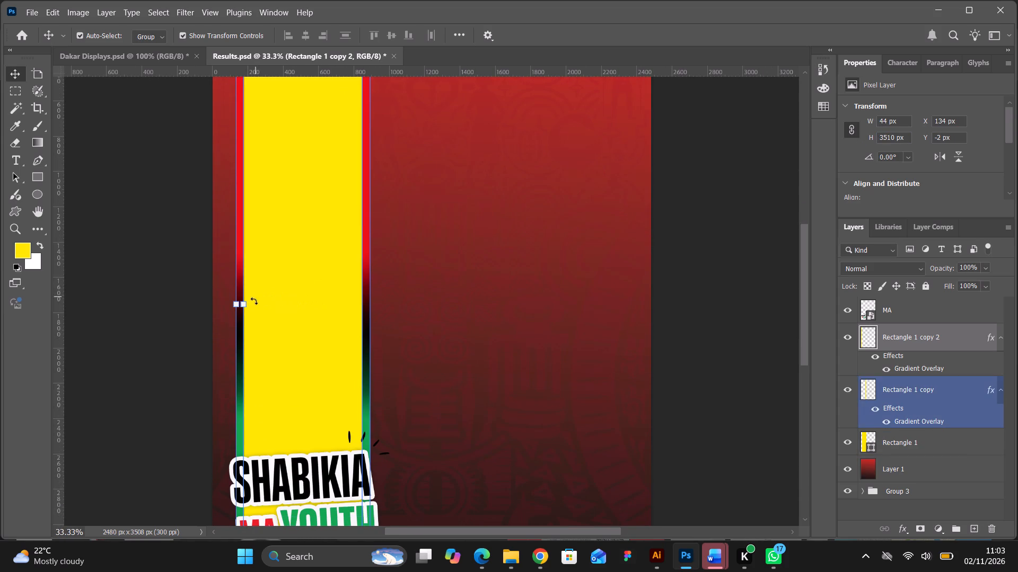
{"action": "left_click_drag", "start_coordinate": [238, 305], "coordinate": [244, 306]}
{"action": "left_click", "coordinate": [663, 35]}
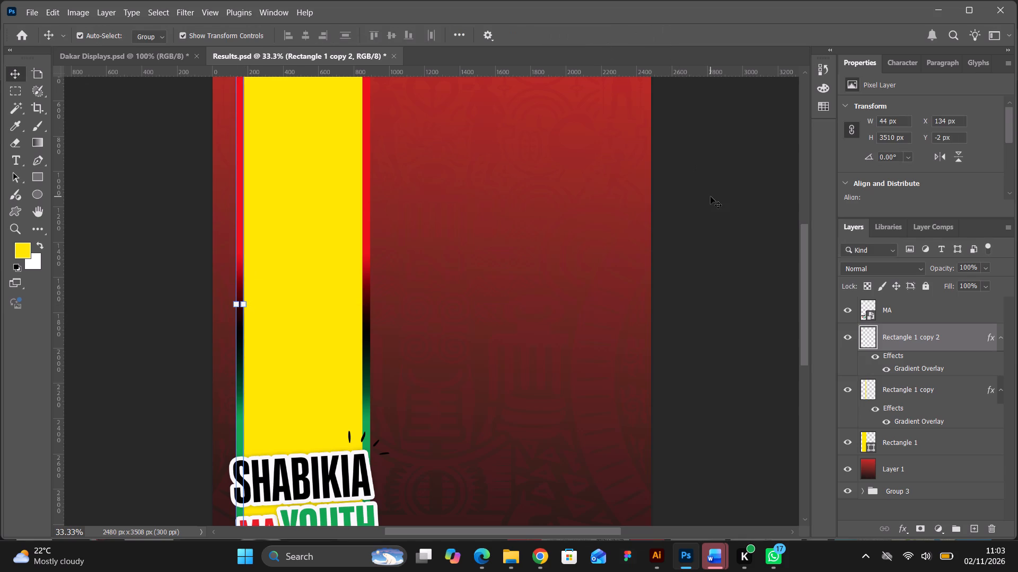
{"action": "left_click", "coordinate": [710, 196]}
Recolour the yellow band to black #000000 by sampling the SHABIKIA lettering, and deselect the band.
{"action": "scroll", "coordinate": [356, 247], "scroll_direction": "down", "scroll_amount": 14}
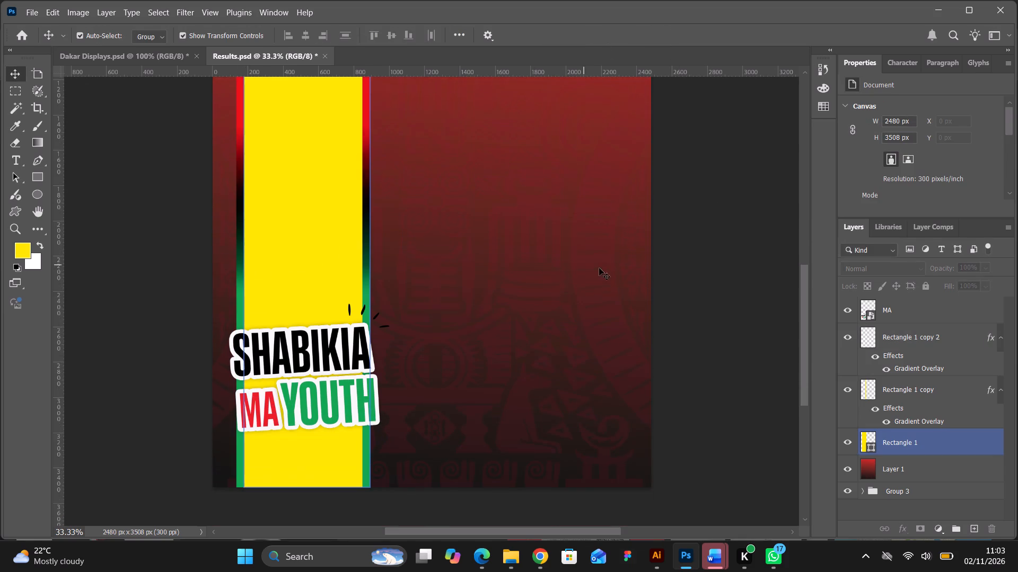
{"action": "scroll", "coordinate": [599, 268], "scroll_direction": "down", "scroll_amount": 3}
{"action": "left_click", "coordinate": [683, 277]}
{"action": "key", "text": "ctrl+minus"}
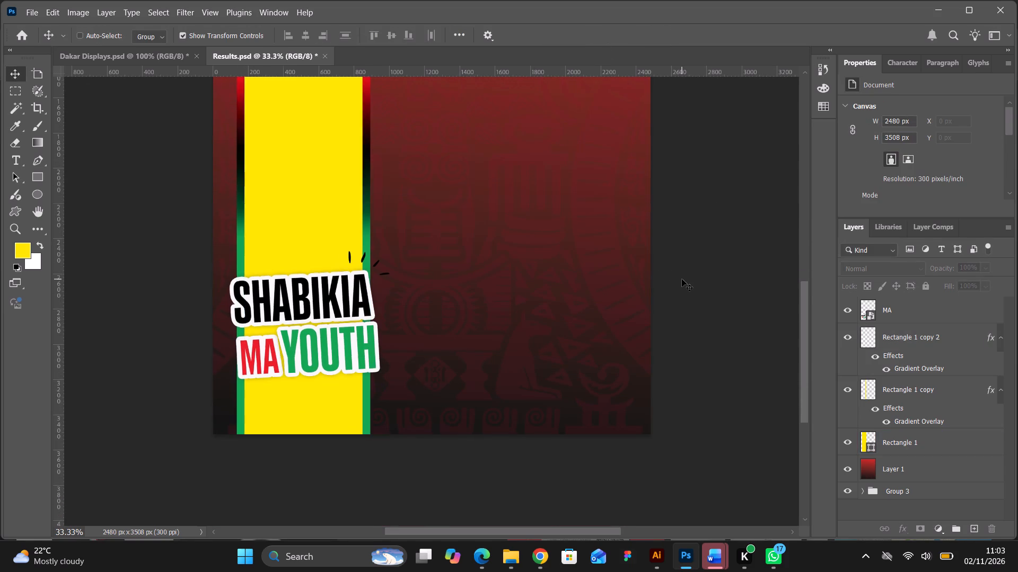
{"action": "scroll", "coordinate": [690, 274], "scroll_direction": "up", "scroll_amount": 15}
{"action": "left_click", "coordinate": [353, 259]}
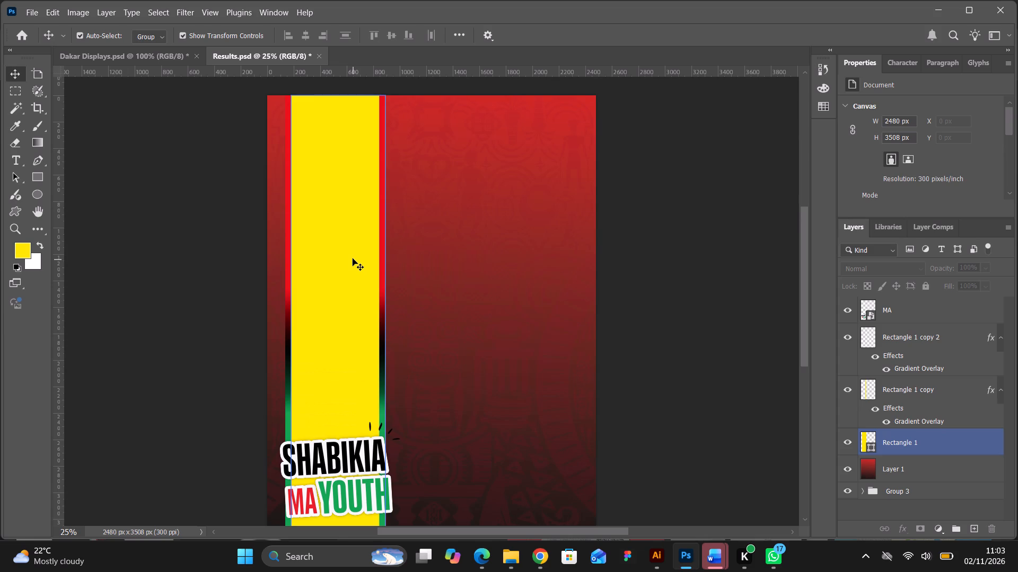
{"action": "double_click", "coordinate": [871, 450]}
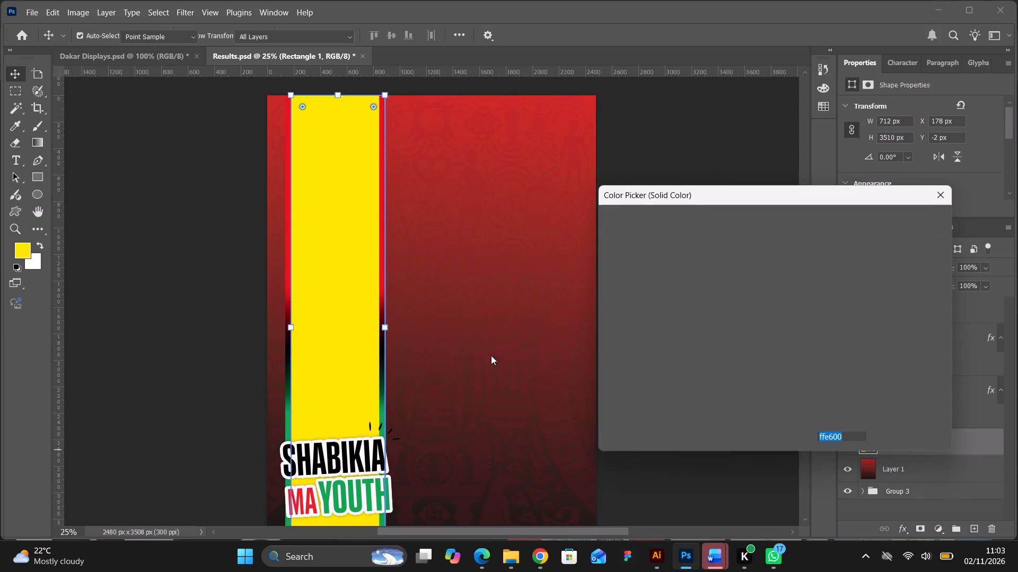
{"action": "left_click", "coordinate": [322, 462]}
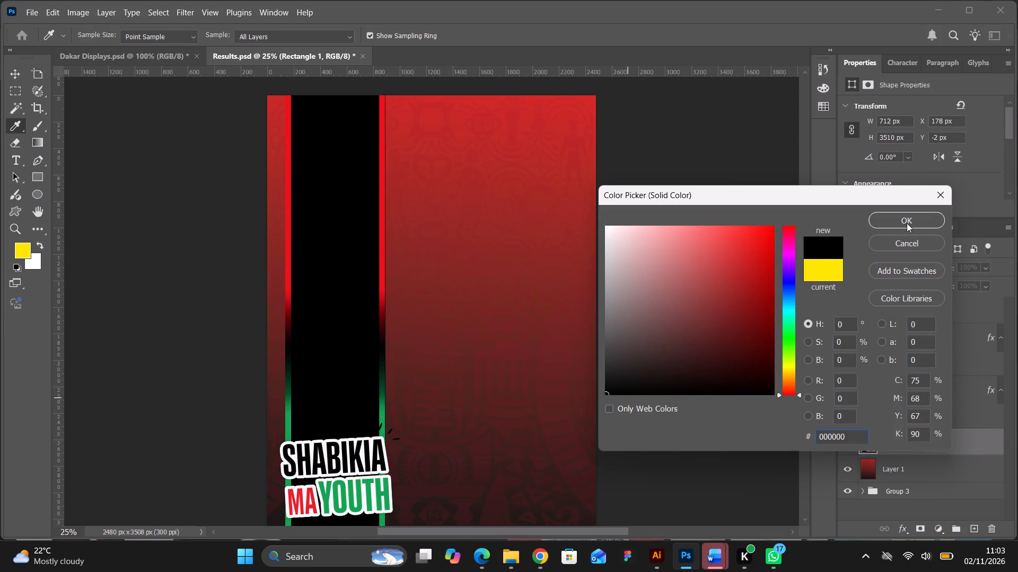
{"action": "left_click", "coordinate": [907, 223]}
{"action": "left_click", "coordinate": [677, 263]}
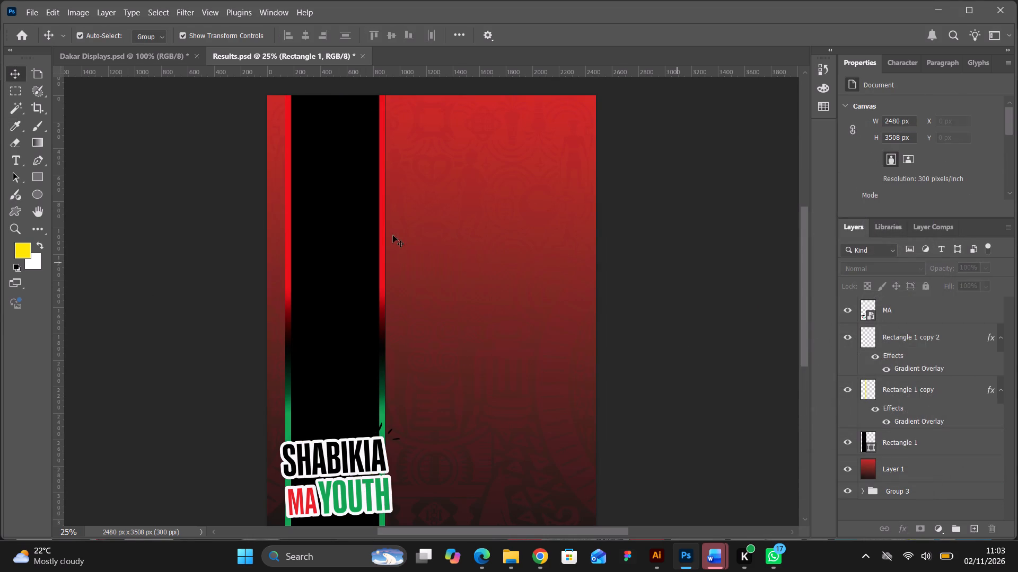
Nudge both gradient strips 4 px right, placing the right strip at X 850 px and the left strip at X 138 px.
{"action": "left_click", "coordinate": [378, 241]}
{"action": "left_click", "coordinate": [383, 241]}
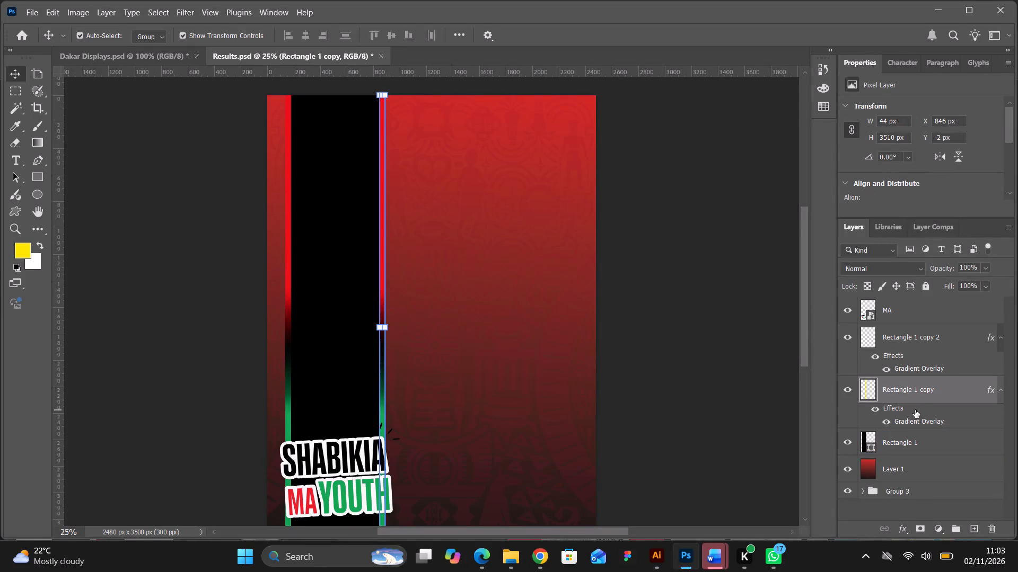
{"action": "left_click", "coordinate": [912, 399]}
{"action": "key", "text": "Right"}
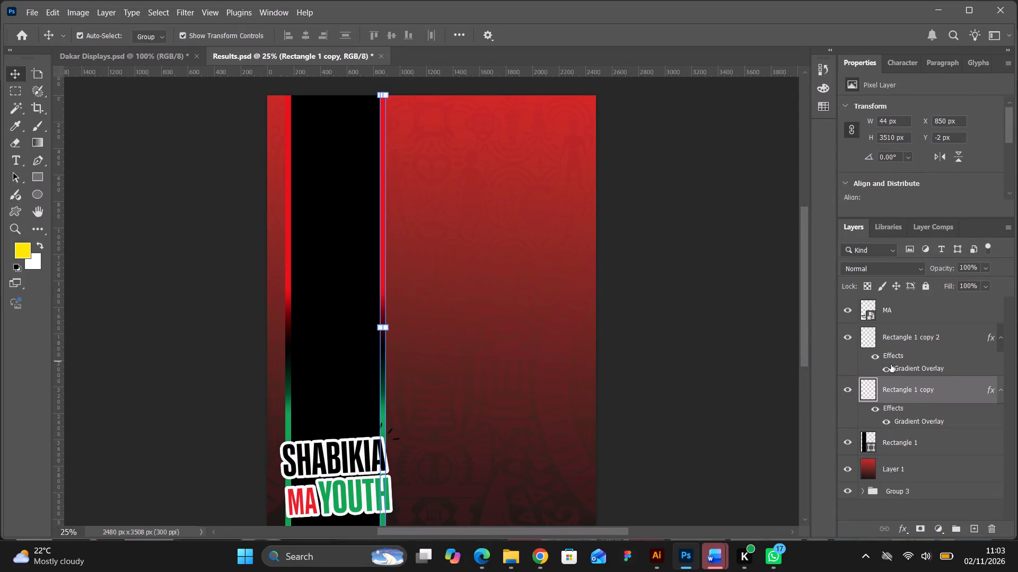
{"action": "left_click", "coordinate": [920, 350]}
{"action": "key", "text": "Right"}
{"action": "left_click", "coordinate": [731, 337]}
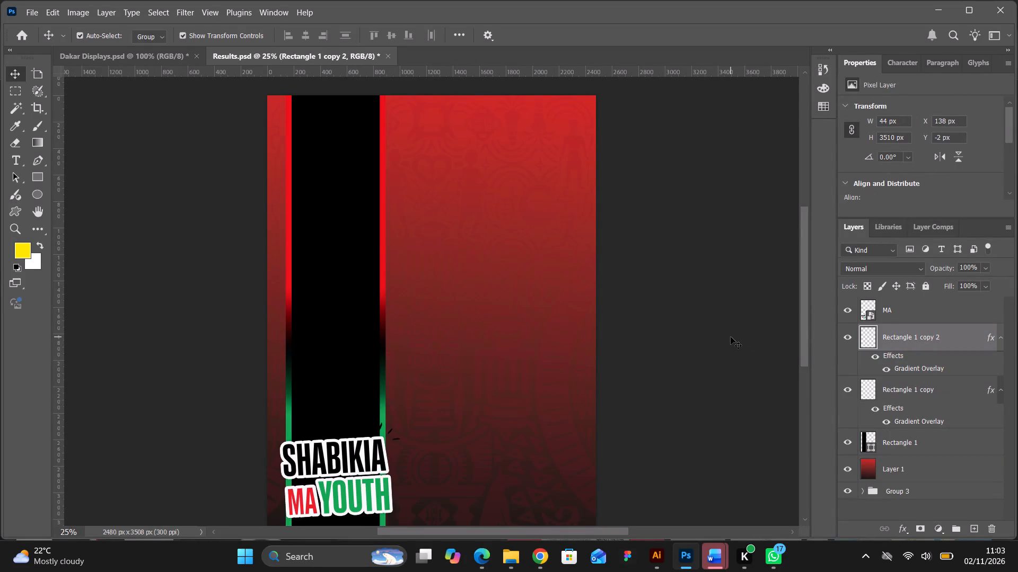
Examine the whole poster from top to bottom with the black band between its gradient strips.
{"action": "scroll", "coordinate": [731, 337], "scroll_direction": "down", "scroll_amount": 9}
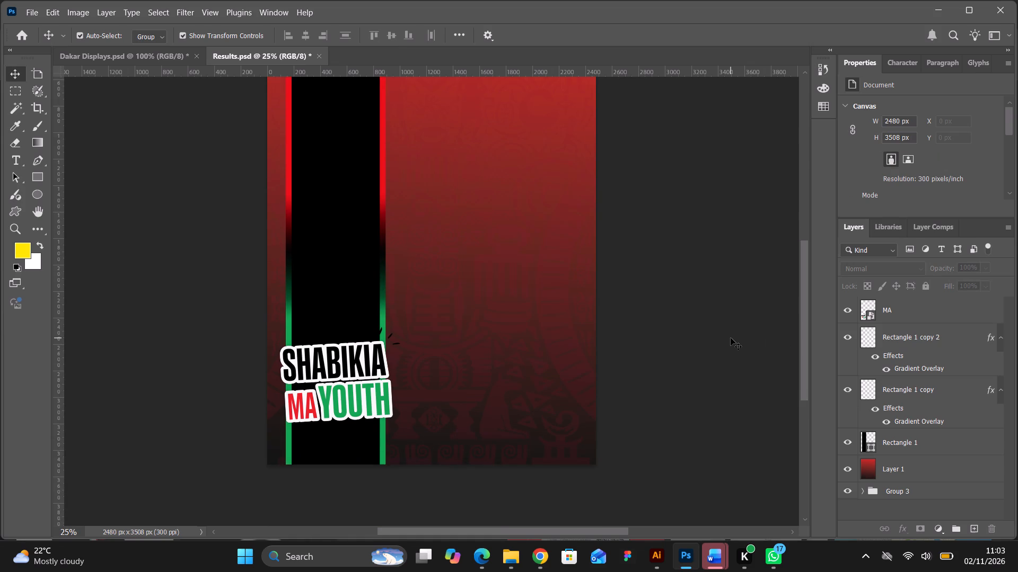
{"action": "scroll", "coordinate": [731, 338], "scroll_direction": "up", "scroll_amount": 15}
{"action": "scroll", "coordinate": [731, 338], "scroll_direction": "down", "scroll_amount": 13}
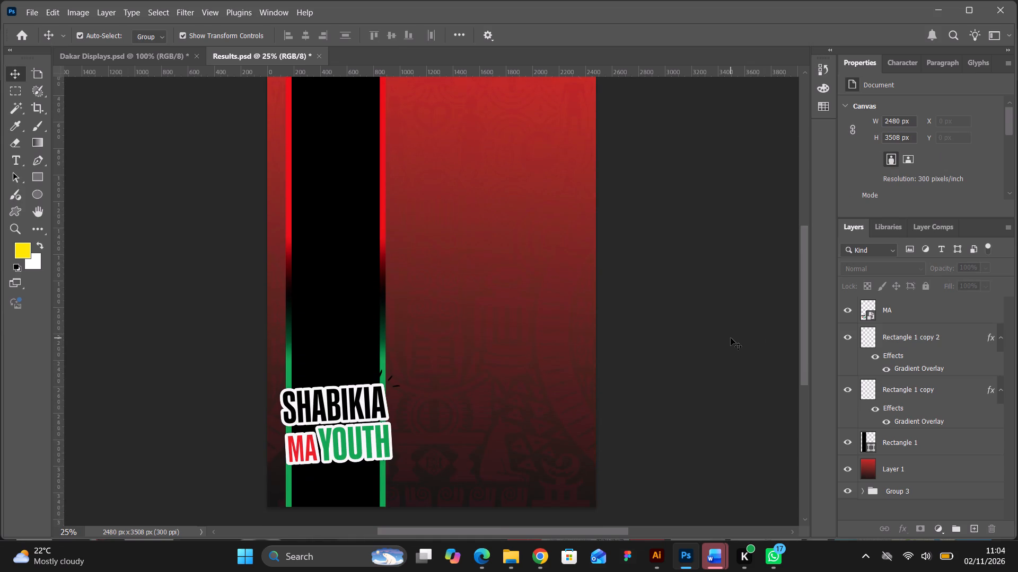
{"action": "scroll", "coordinate": [731, 338], "scroll_direction": "down", "scroll_amount": 2}
{"action": "scroll", "coordinate": [731, 338], "scroll_direction": "up", "scroll_amount": 12}
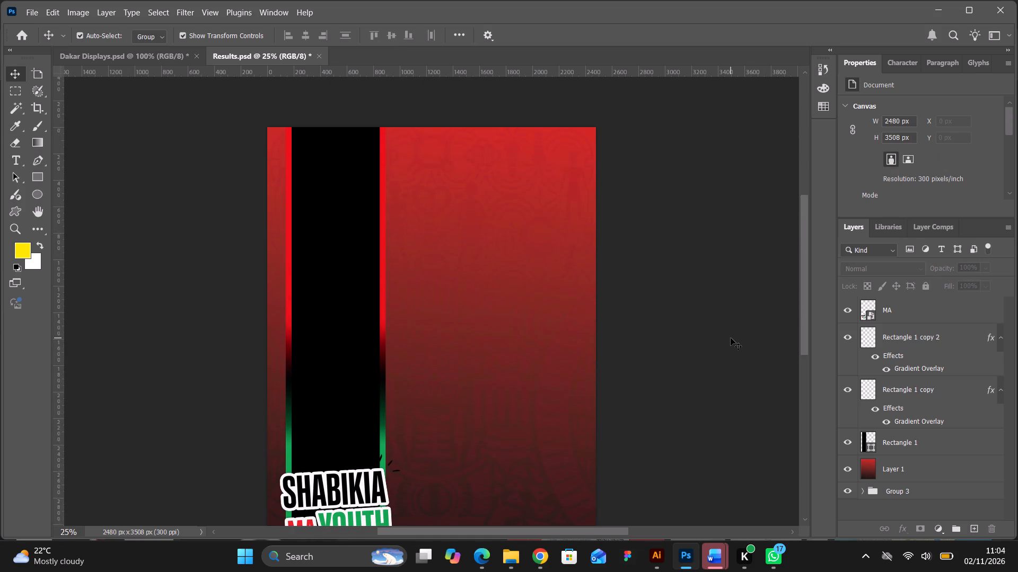
{"action": "scroll", "coordinate": [731, 338], "scroll_direction": "up", "scroll_amount": 13}
{"action": "scroll", "coordinate": [731, 338], "scroll_direction": "down", "scroll_amount": 7}
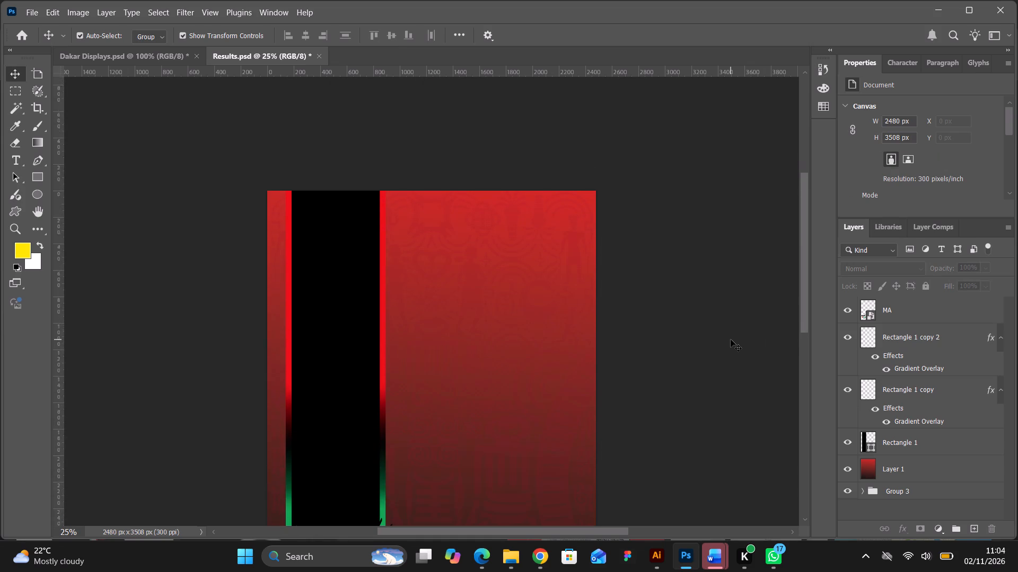
{"action": "scroll", "coordinate": [731, 339], "scroll_direction": "down", "scroll_amount": 8}
{"action": "scroll", "coordinate": [731, 339], "scroll_direction": "up", "scroll_amount": 4}
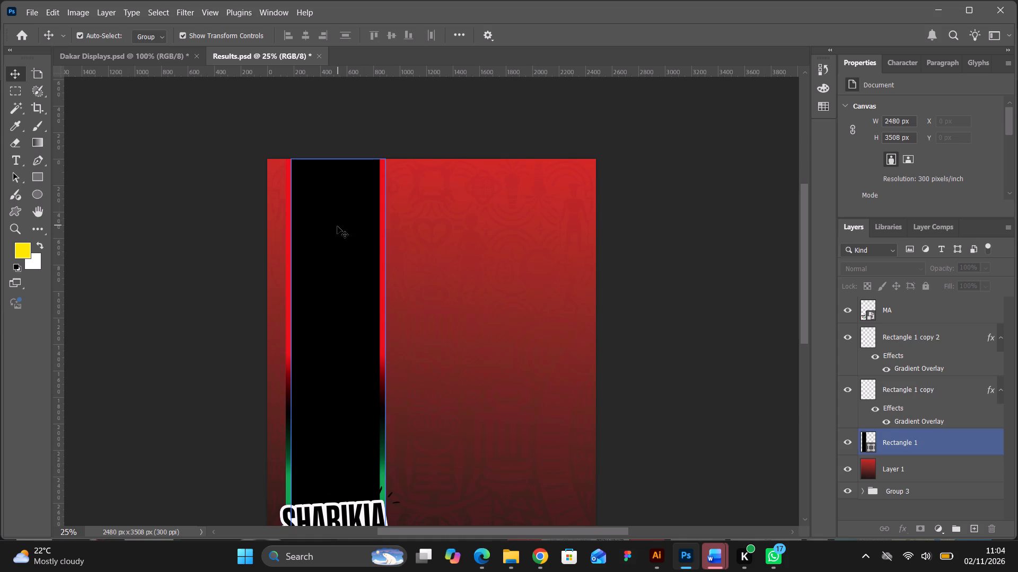
{"action": "left_click", "coordinate": [337, 226]}
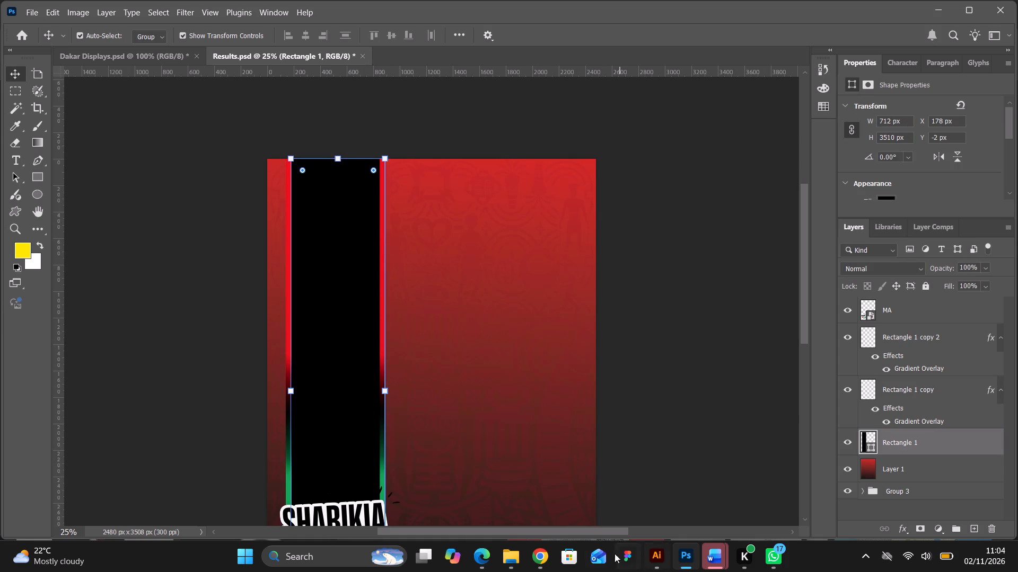
Switch to Illustrator and move the Dakar 2026 Youth Olympic Games logo off the green-blue artboard onto the empty canvas above.
{"action": "left_click", "coordinate": [653, 553]}
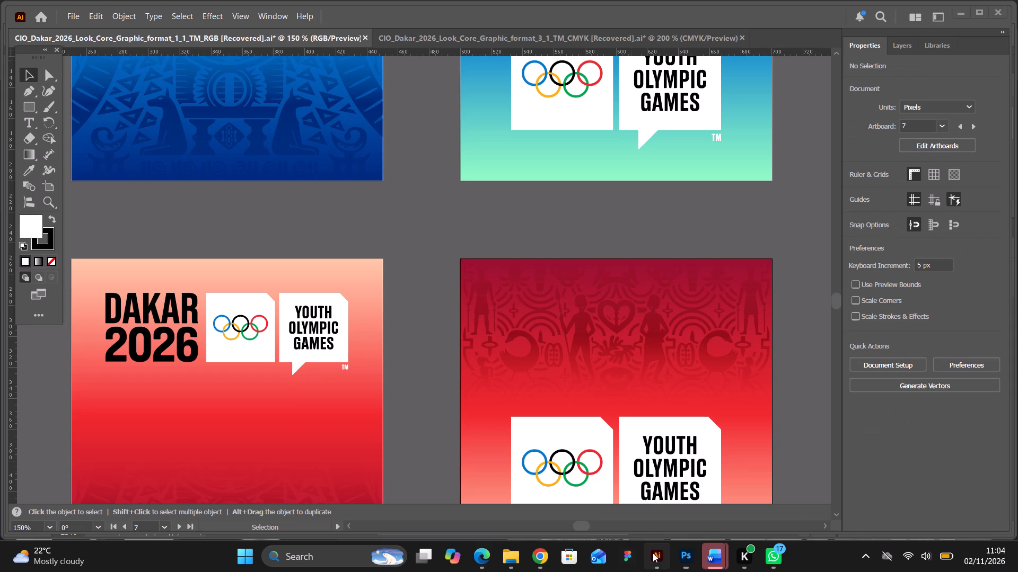
{"action": "scroll", "coordinate": [417, 247], "scroll_direction": "up", "scroll_amount": 6}
{"action": "scroll", "coordinate": [417, 247], "scroll_direction": "up", "scroll_amount": 17}
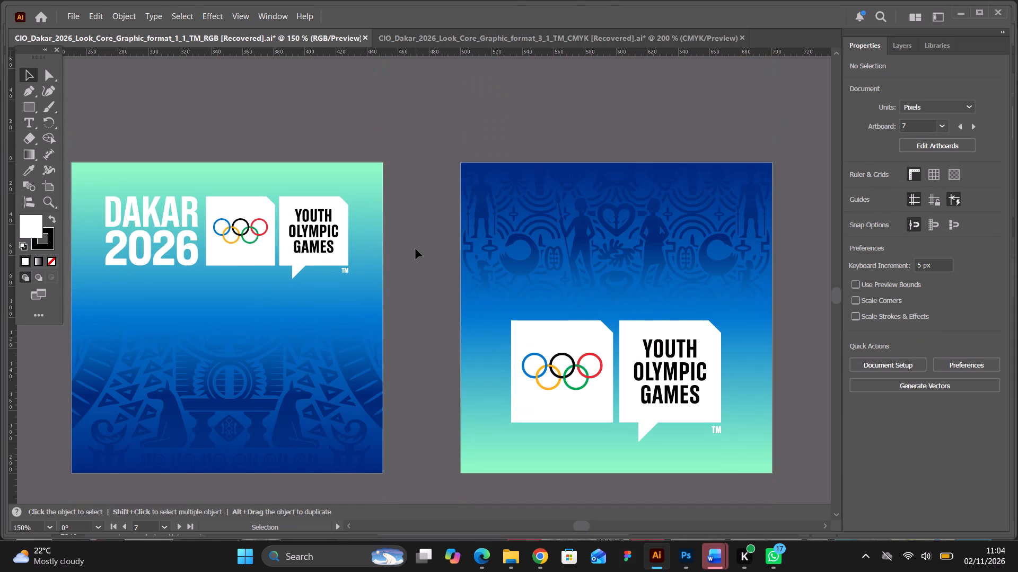
{"action": "left_click", "coordinate": [275, 253]}
{"action": "scroll", "coordinate": [275, 253], "scroll_direction": "up", "scroll_amount": 8}
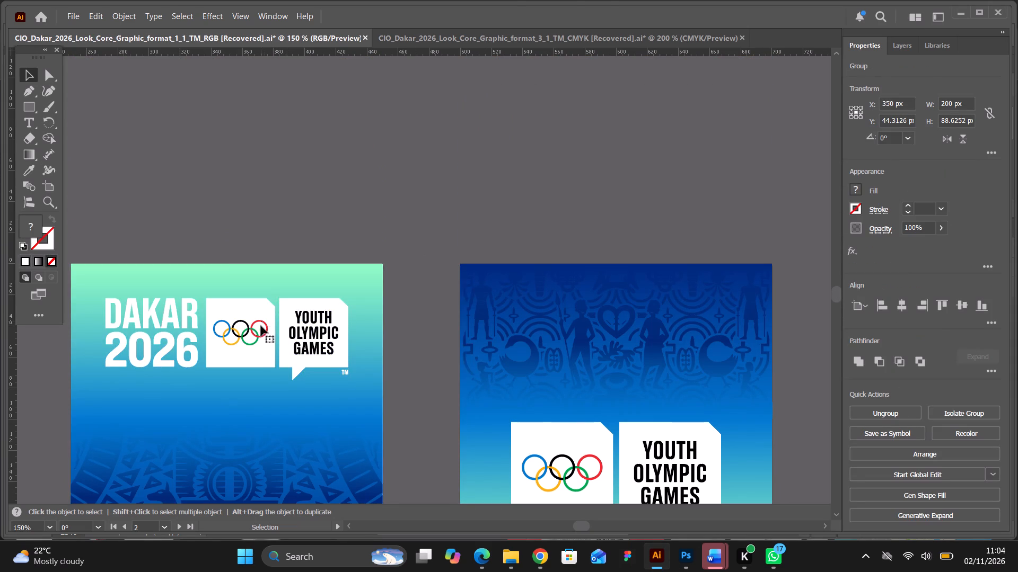
{"action": "left_click_drag", "start_coordinate": [259, 329], "coordinate": [331, 160]}
Ungroup the moved Dakar 2026 logo and its inner group so the lettering and boxes can be selected separately.
{"action": "right_click", "coordinate": [332, 163]}
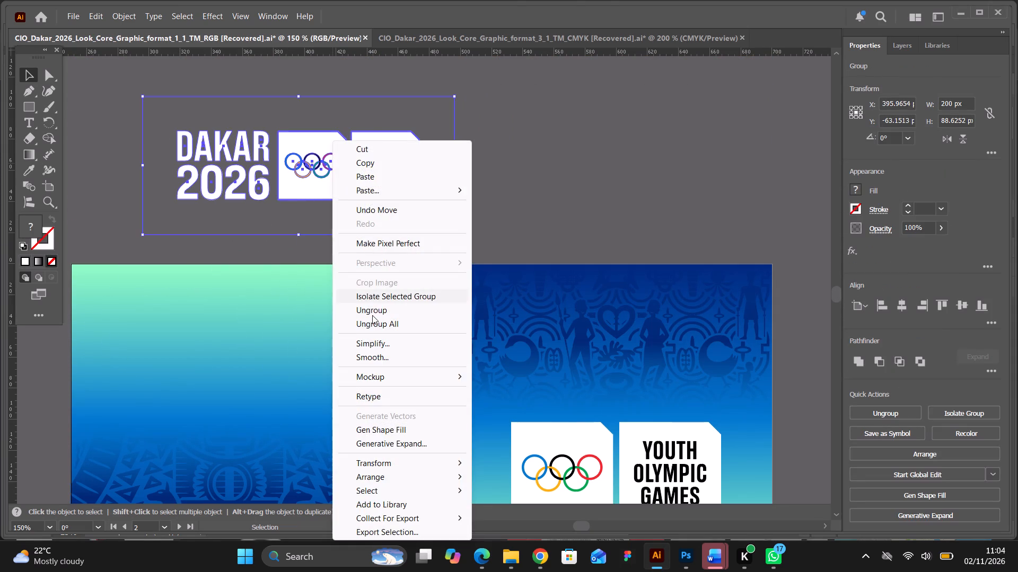
{"action": "left_click", "coordinate": [372, 315]}
{"action": "left_click", "coordinate": [501, 219]}
{"action": "scroll", "coordinate": [443, 209], "scroll_direction": "up", "scroll_amount": 8}
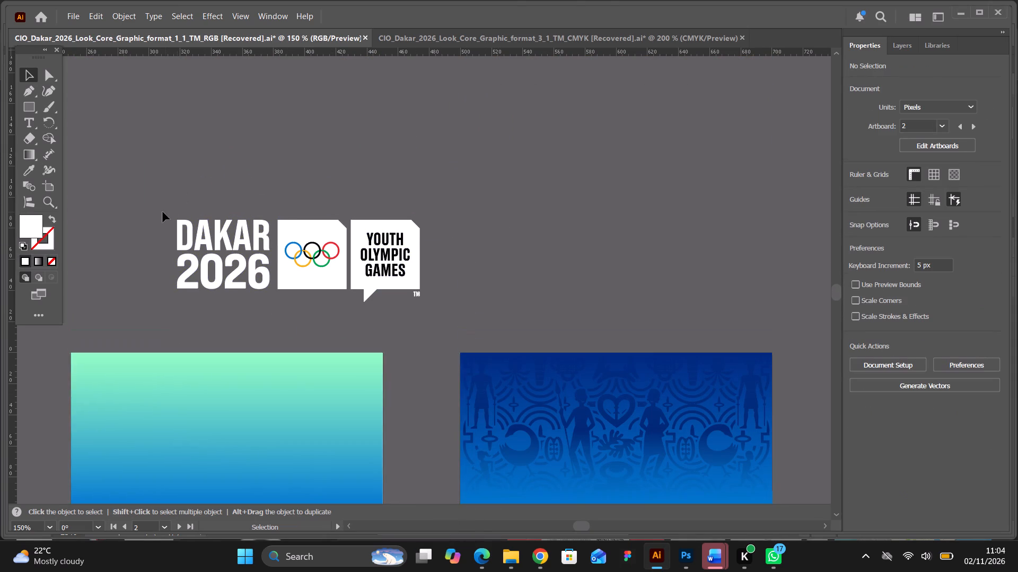
{"action": "left_click_drag", "start_coordinate": [163, 218], "coordinate": [254, 289]}
{"action": "right_click", "coordinate": [257, 275]}
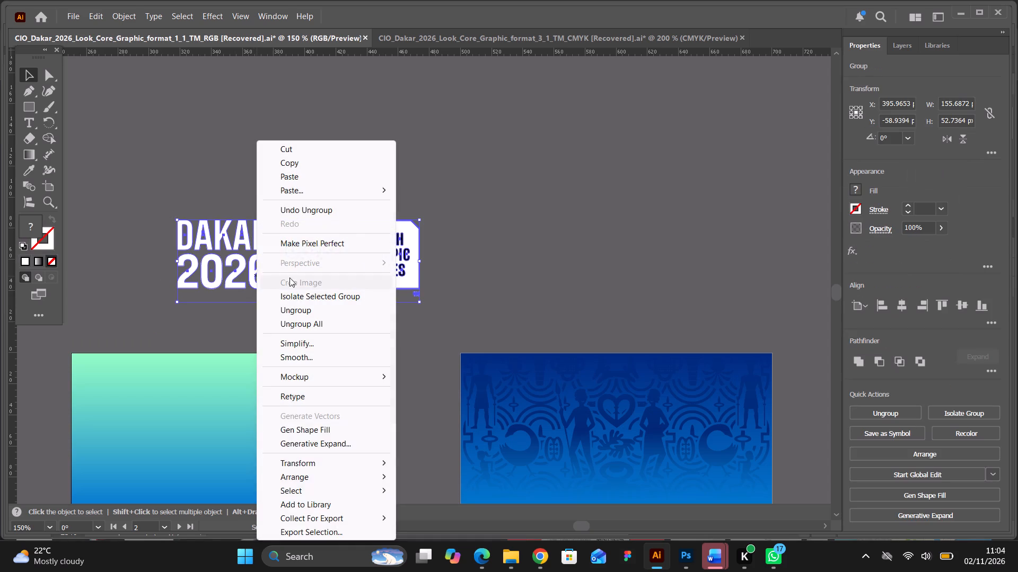
{"action": "left_click", "coordinate": [293, 313]}
{"action": "left_click", "coordinate": [287, 322]}
Delete the invisible unfilled rectangle that surrounds the Dakar 2026 logo.
{"action": "left_click", "coordinate": [168, 220]}
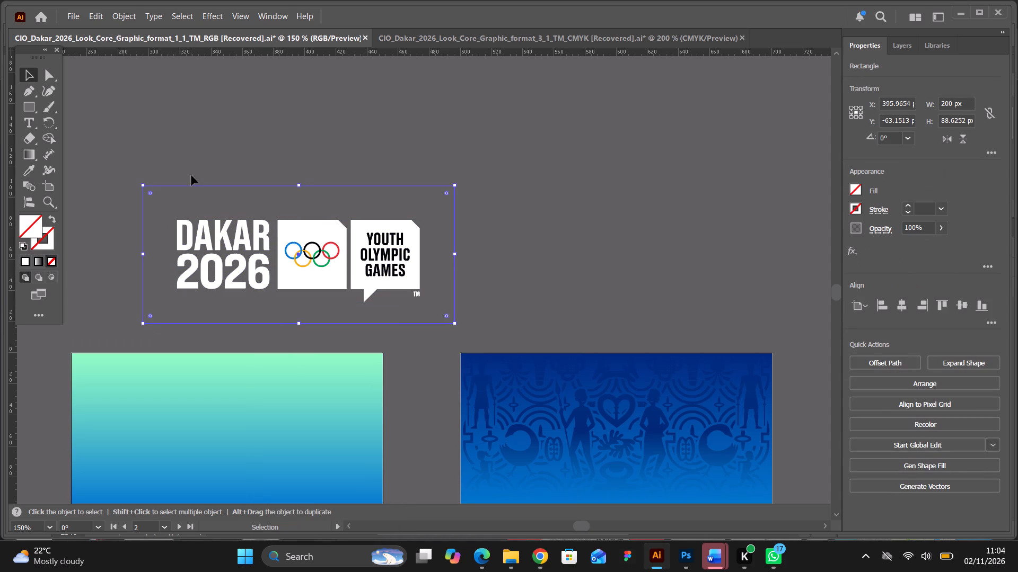
{"action": "left_click", "coordinate": [194, 170]}
{"action": "left_click_drag", "start_coordinate": [199, 168], "coordinate": [230, 207]}
{"action": "key", "text": "BackSpace"}
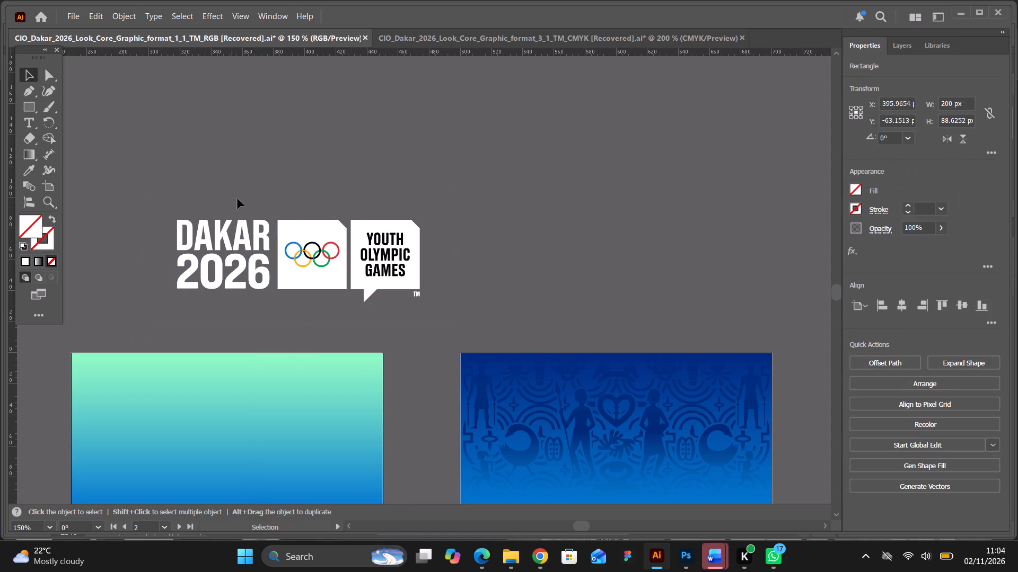
Move the DAKAR 2026 lettering about 66 px right and 47 px up, directly above the Olympic rings box with left edges aligned.
{"action": "left_click", "coordinate": [238, 172]}
{"action": "left_click_drag", "start_coordinate": [159, 216], "coordinate": [265, 296]}
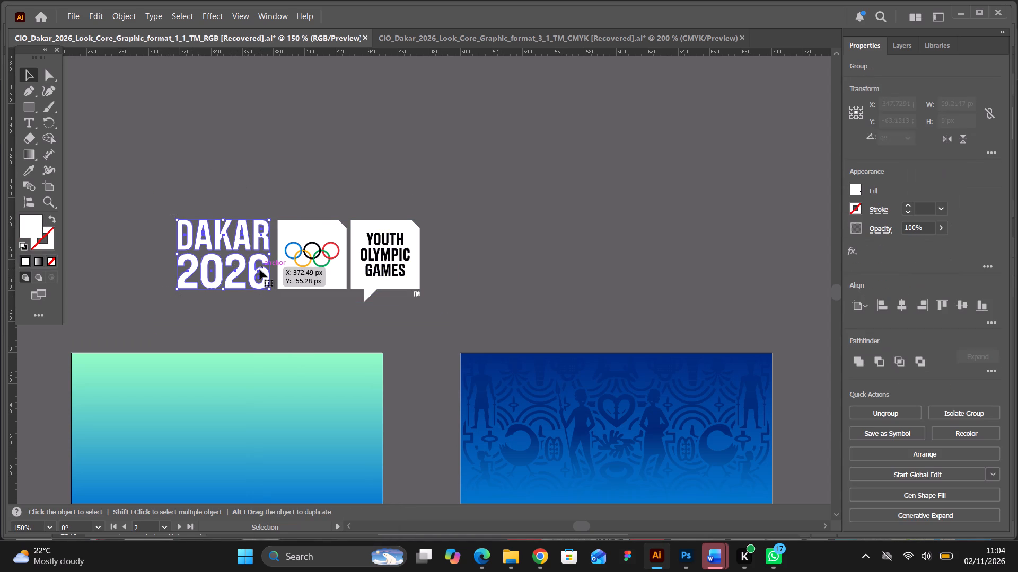
{"action": "left_click_drag", "start_coordinate": [259, 270], "coordinate": [361, 194]}
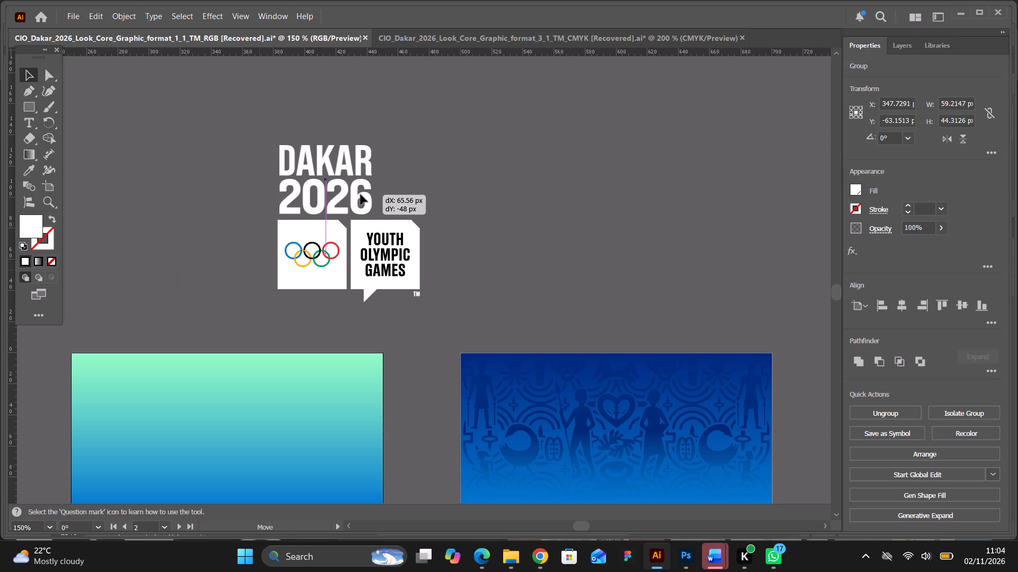
{"action": "left_click_drag", "start_coordinate": [361, 194], "coordinate": [361, 196]}
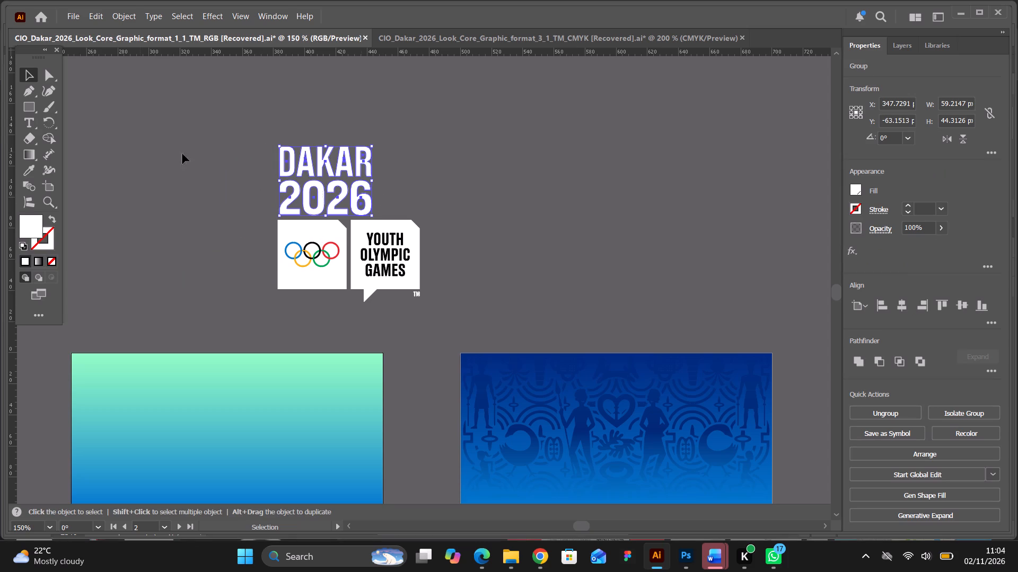
Draw a white alignment rectangle about 18 px wide and 141 px high along the left edge of the stacked logo.
{"action": "left_click", "coordinate": [32, 111]}
{"action": "left_click_drag", "start_coordinate": [250, 145], "coordinate": [273, 290]}
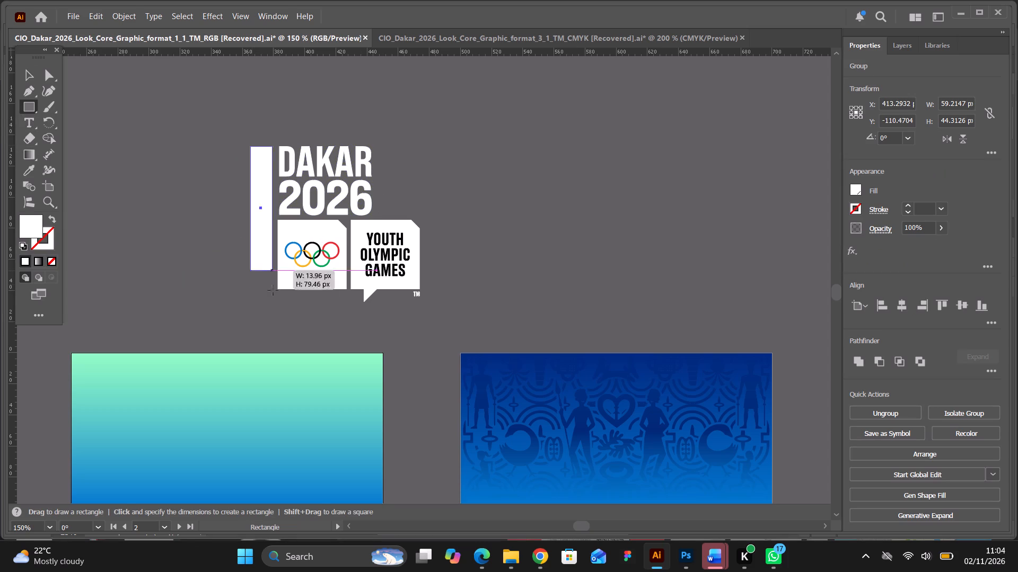
{"action": "left_click_drag", "start_coordinate": [273, 290], "coordinate": [277, 311]}
{"action": "left_click", "coordinate": [29, 69]}
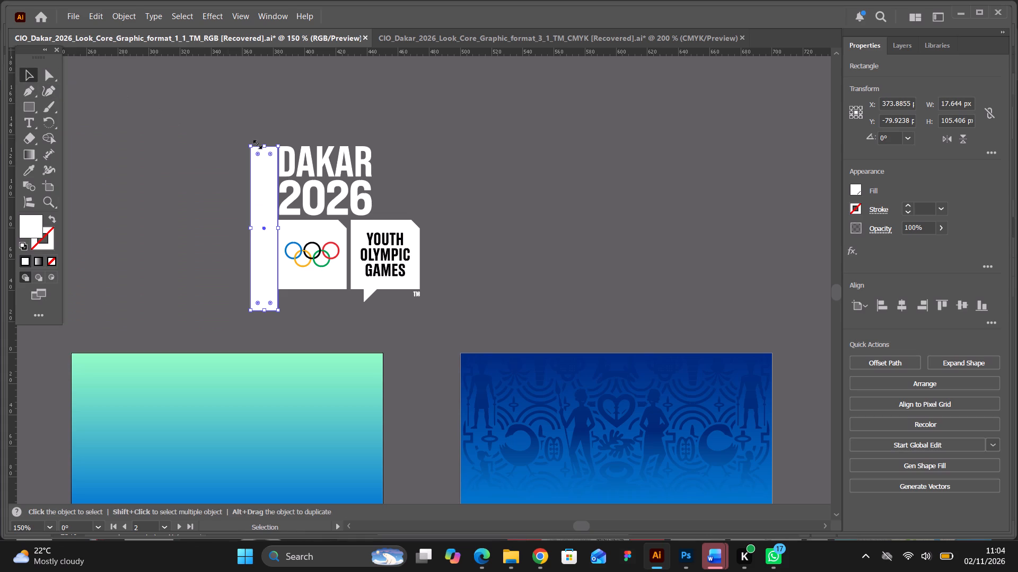
{"action": "left_click_drag", "start_coordinate": [262, 144], "coordinate": [256, 91]}
Scale the DAKAR 2026 lettering proportionally to about 89 px wide and 67 px high, spanning both boxes below it.
{"action": "left_click", "coordinate": [32, 74]}
{"action": "left_click_drag", "start_coordinate": [320, 133], "coordinate": [361, 191]}
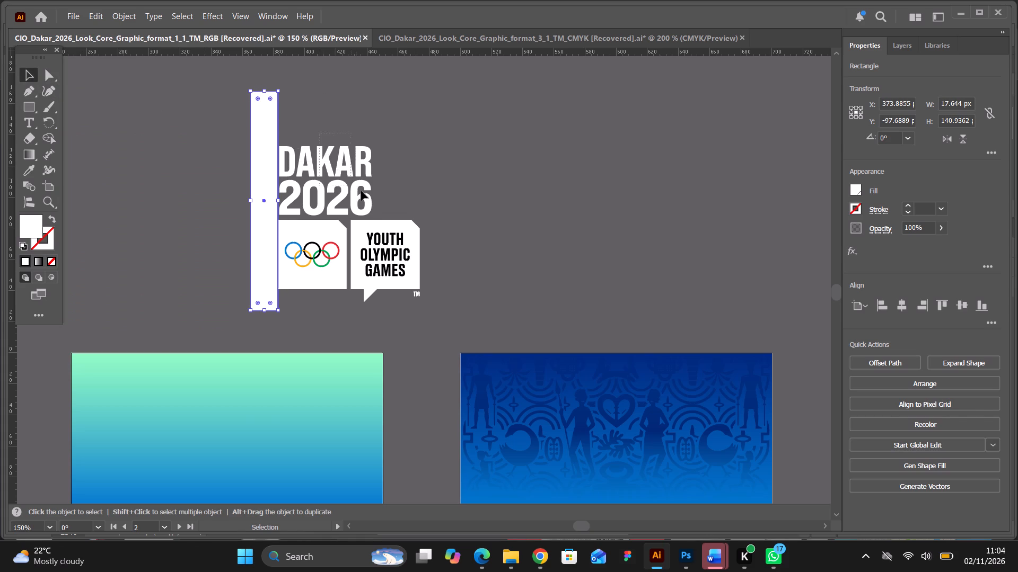
{"action": "left_click_drag", "start_coordinate": [361, 191], "coordinate": [362, 191]}
{"action": "left_click_drag", "start_coordinate": [373, 146], "coordinate": [417, 130], "text": "shift"}
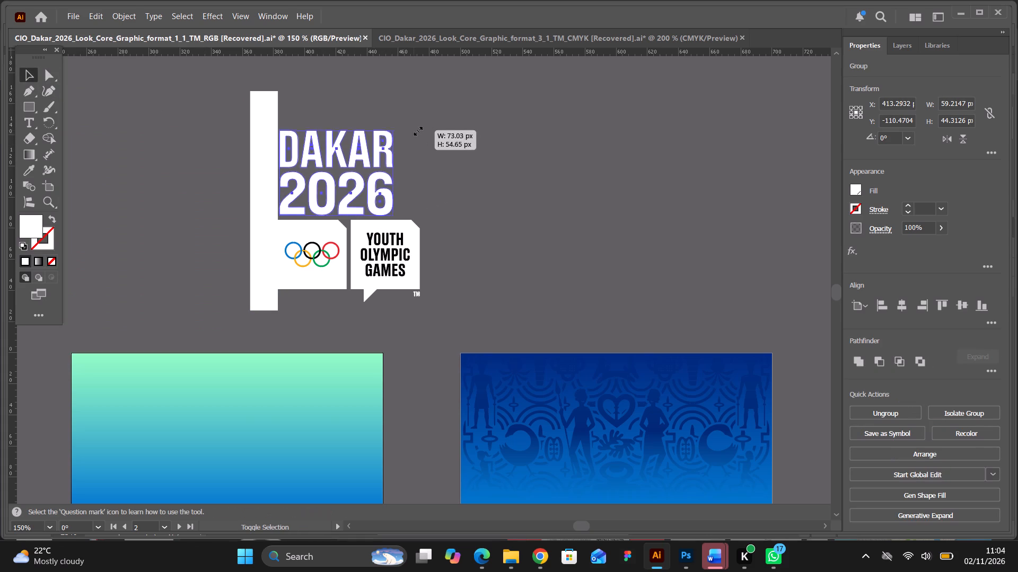
{"action": "left_click_drag", "start_coordinate": [417, 130], "coordinate": [462, 110], "text": "shift"}
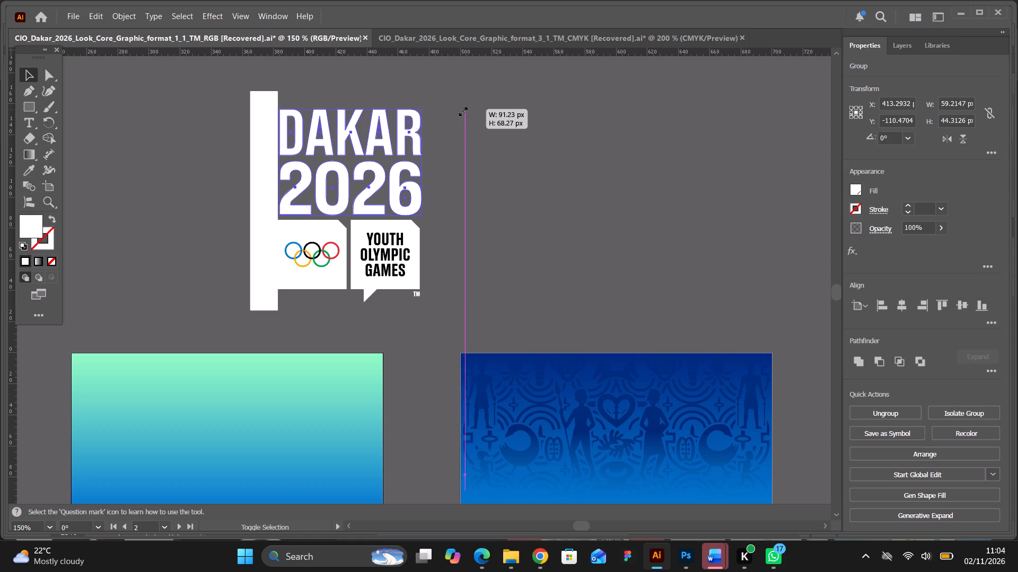
{"action": "left_click_drag", "start_coordinate": [462, 110], "coordinate": [453, 112], "text": "shift"}
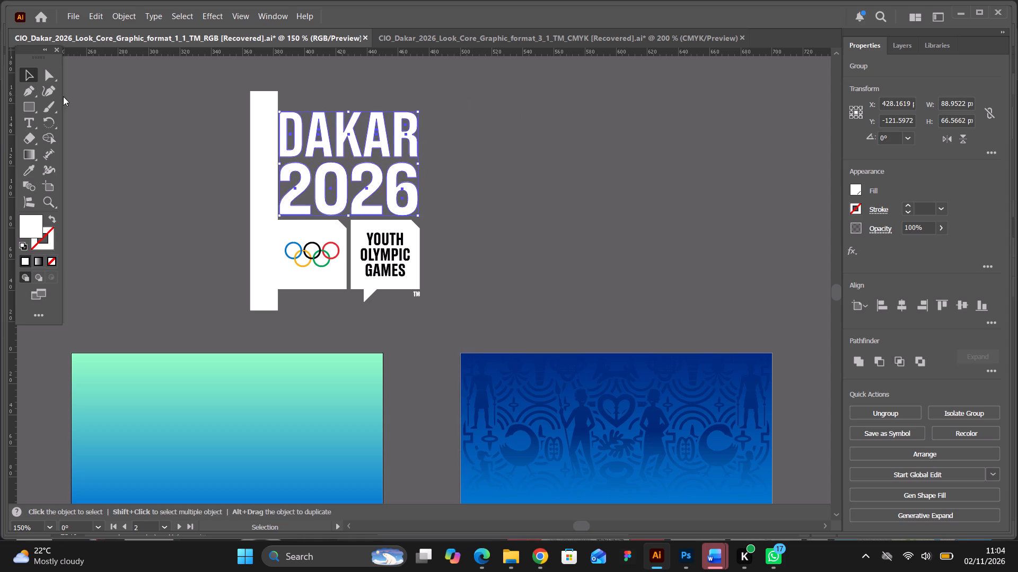
{"action": "left_click", "coordinate": [89, 99]}
Duplicate the white alignment rectangle horizontally so the copy sits against the right edge of the Youth Olympic Games box.
{"action": "left_click_drag", "start_coordinate": [268, 210], "coordinate": [422, 208]}
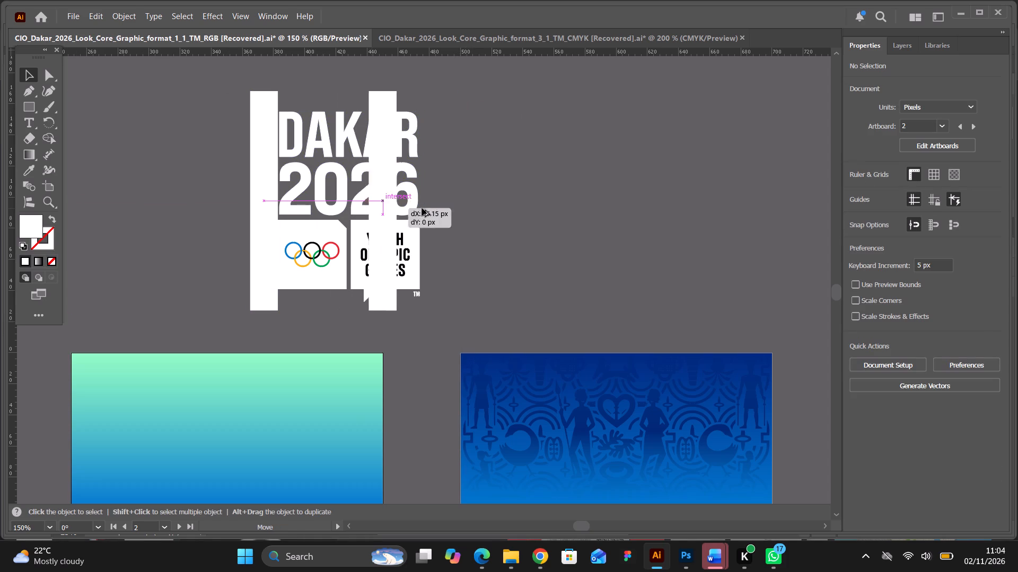
{"action": "left_click_drag", "start_coordinate": [422, 208], "coordinate": [438, 208]}
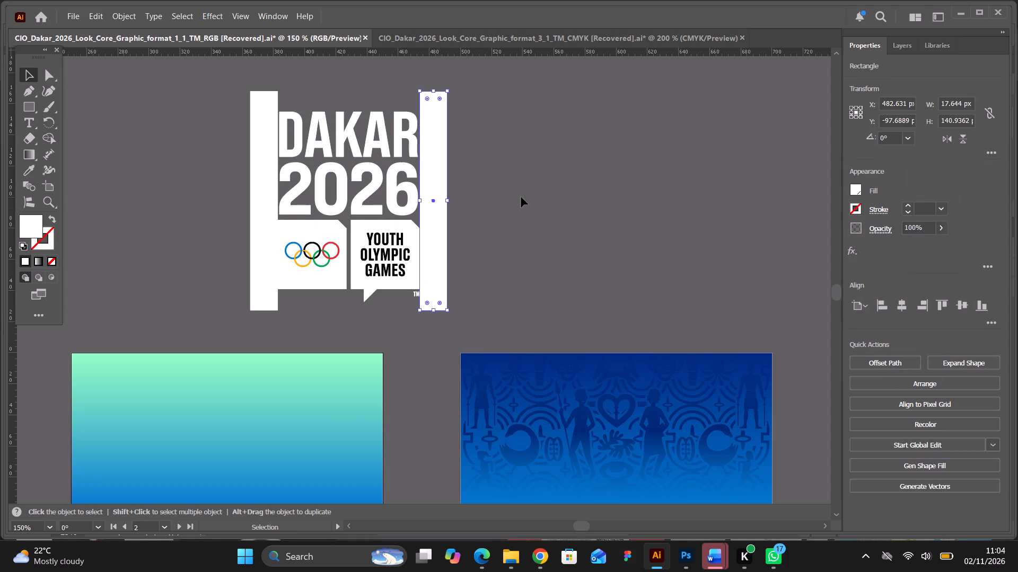
{"action": "left_click", "coordinate": [521, 197]}
Scale the DAKAR 2026 lettering to about 90 px wide and 67 px high so it meets the right alignment rectangle.
{"action": "left_click_drag", "start_coordinate": [291, 97], "coordinate": [383, 185]}
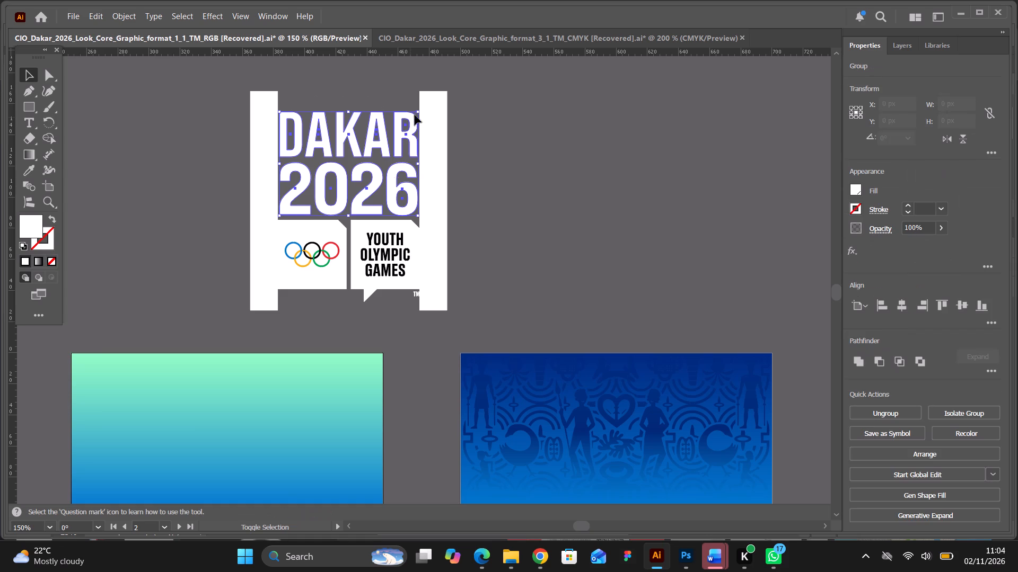
{"action": "left_click", "coordinate": [418, 111], "text": "shift"}
{"action": "left_click", "coordinate": [491, 151]}
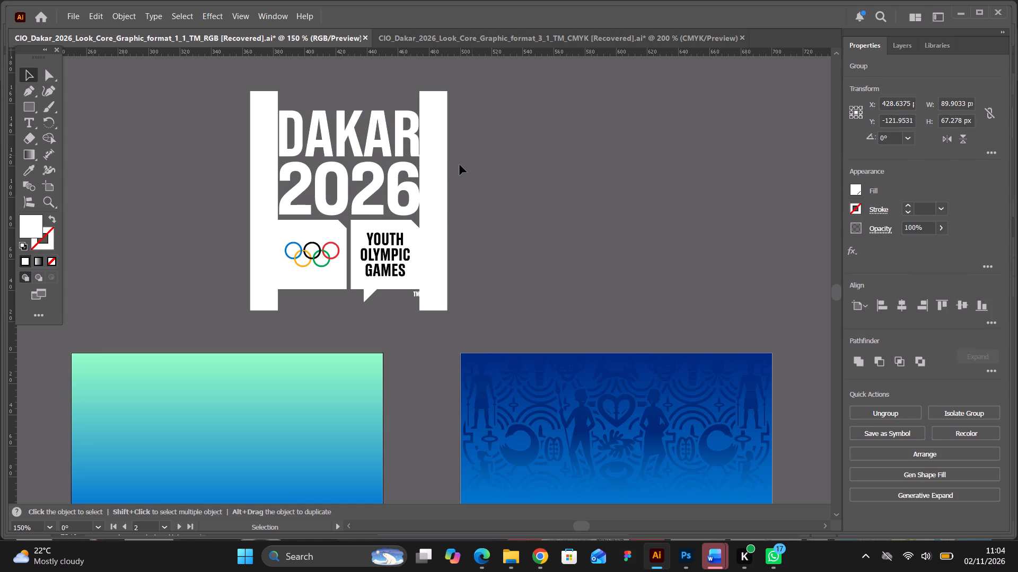
Delete both white alignment rectangles beside the stacked logo.
{"action": "left_click", "coordinate": [453, 163]}
{"action": "left_click", "coordinate": [442, 165]}
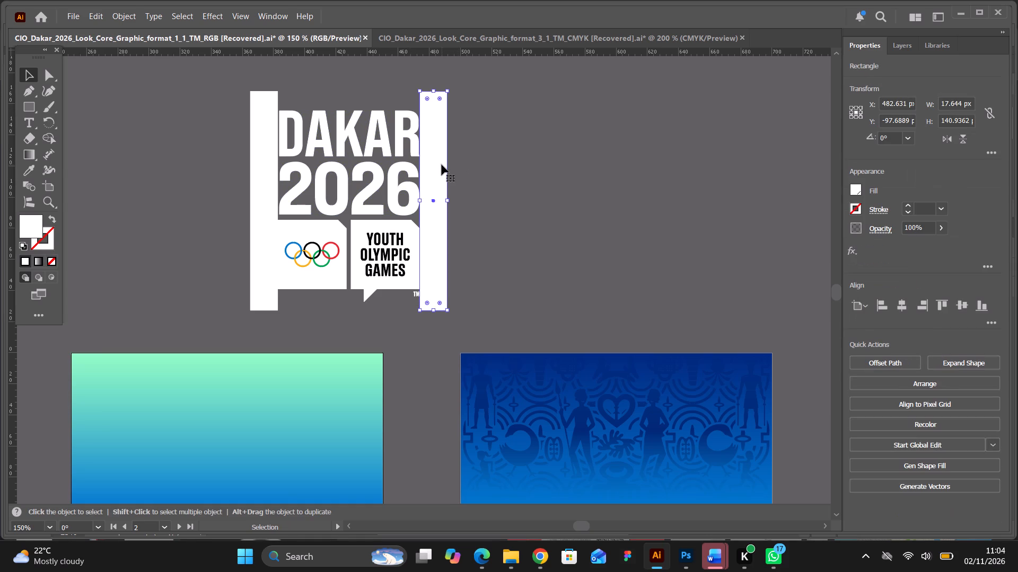
{"action": "key", "text": "BackSpace"}
{"action": "left_click", "coordinate": [267, 187]}
{"action": "key", "text": "BackSpace"}
{"action": "left_click", "coordinate": [238, 182]}
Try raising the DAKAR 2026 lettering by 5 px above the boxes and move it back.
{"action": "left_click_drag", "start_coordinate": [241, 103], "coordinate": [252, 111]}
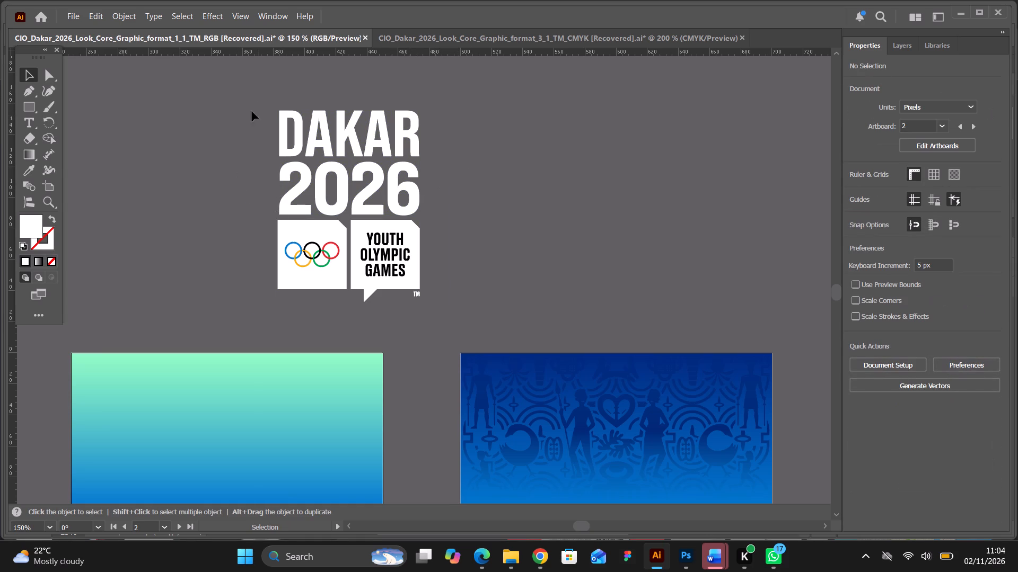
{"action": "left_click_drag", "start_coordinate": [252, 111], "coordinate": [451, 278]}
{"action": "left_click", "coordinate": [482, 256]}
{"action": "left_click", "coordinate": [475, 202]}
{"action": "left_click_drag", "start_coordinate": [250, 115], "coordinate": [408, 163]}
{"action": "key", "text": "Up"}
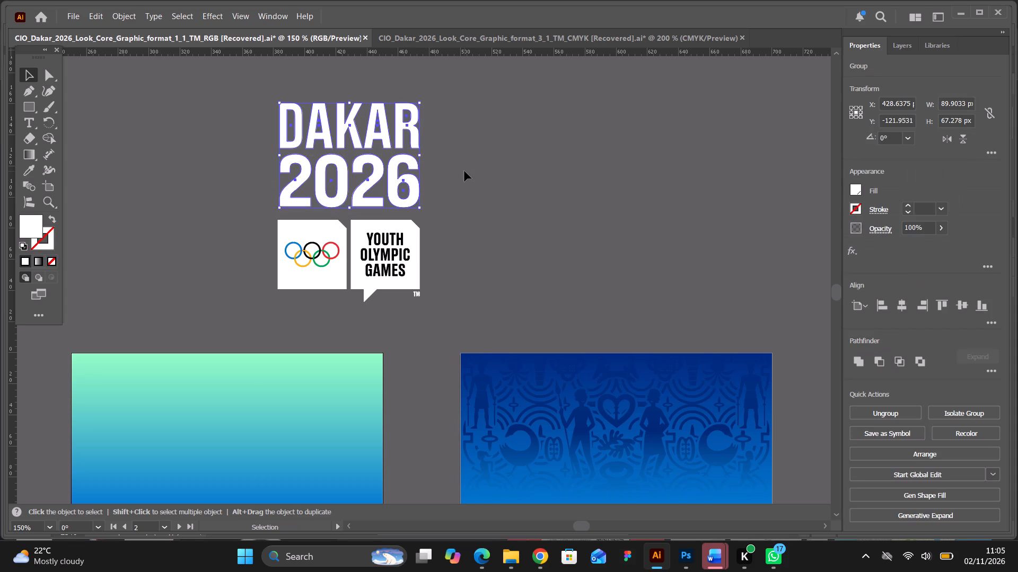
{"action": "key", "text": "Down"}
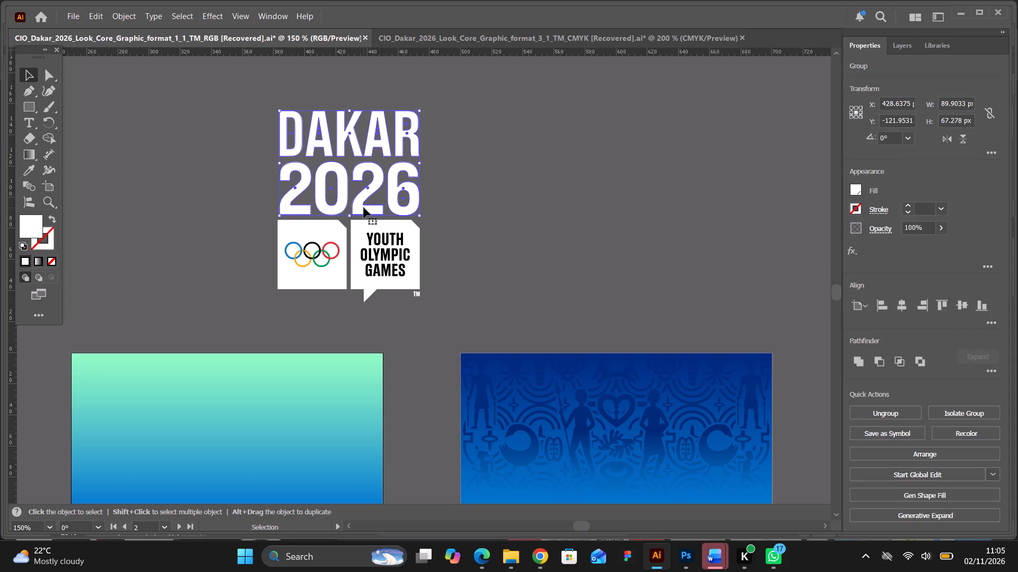
Move the DAKAR 2026 lettering straight up about 0.8 px to widen the gap above the boxes.
{"action": "key", "text": "ctrl+equal"}
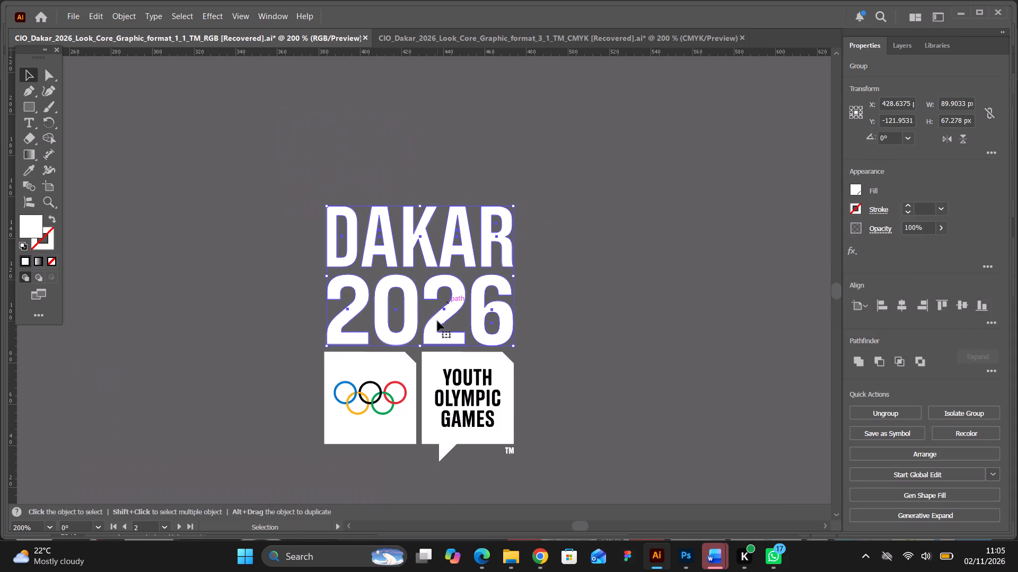
{"action": "left_click", "coordinate": [437, 321]}
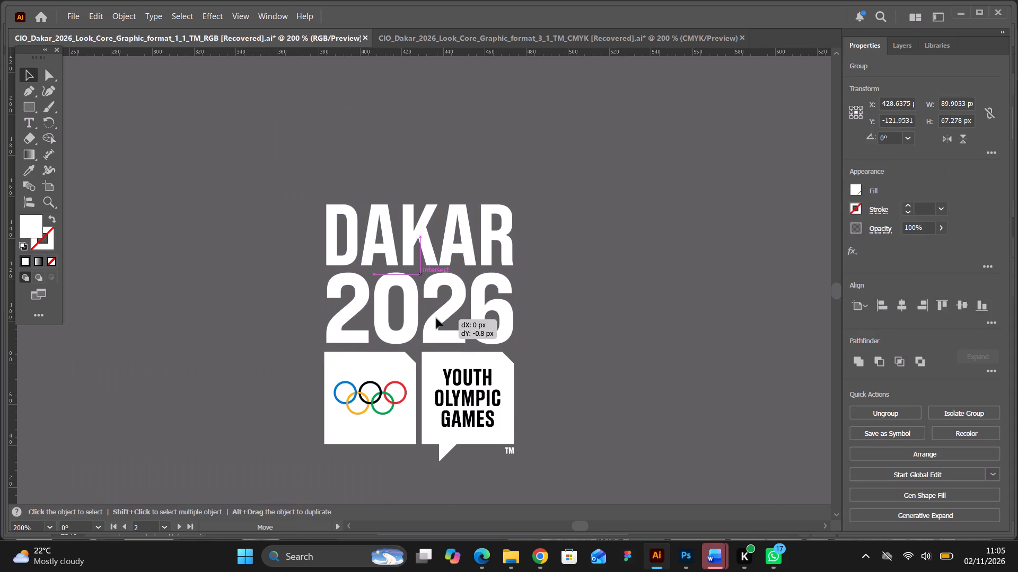
{"action": "left_click", "coordinate": [547, 338]}
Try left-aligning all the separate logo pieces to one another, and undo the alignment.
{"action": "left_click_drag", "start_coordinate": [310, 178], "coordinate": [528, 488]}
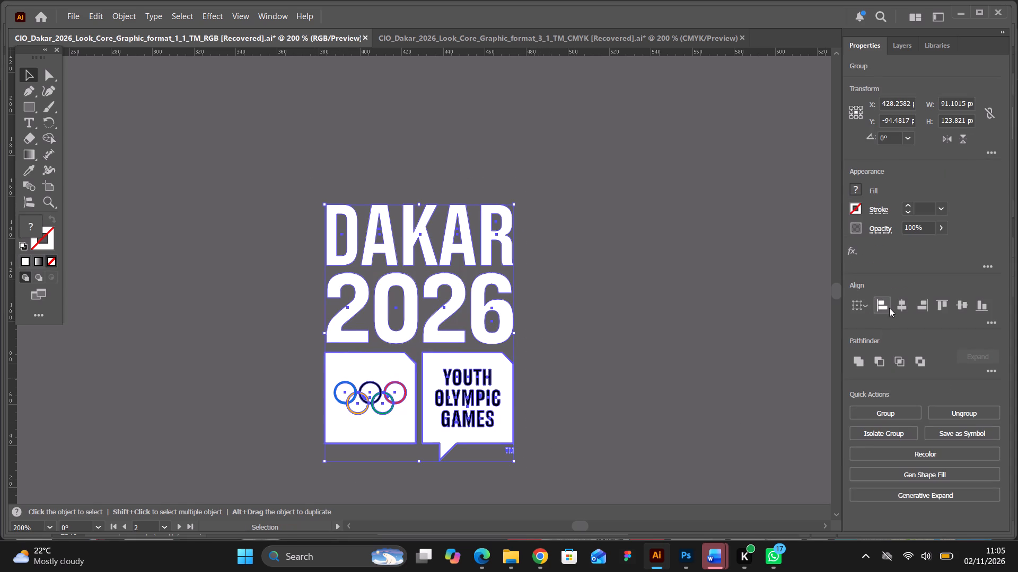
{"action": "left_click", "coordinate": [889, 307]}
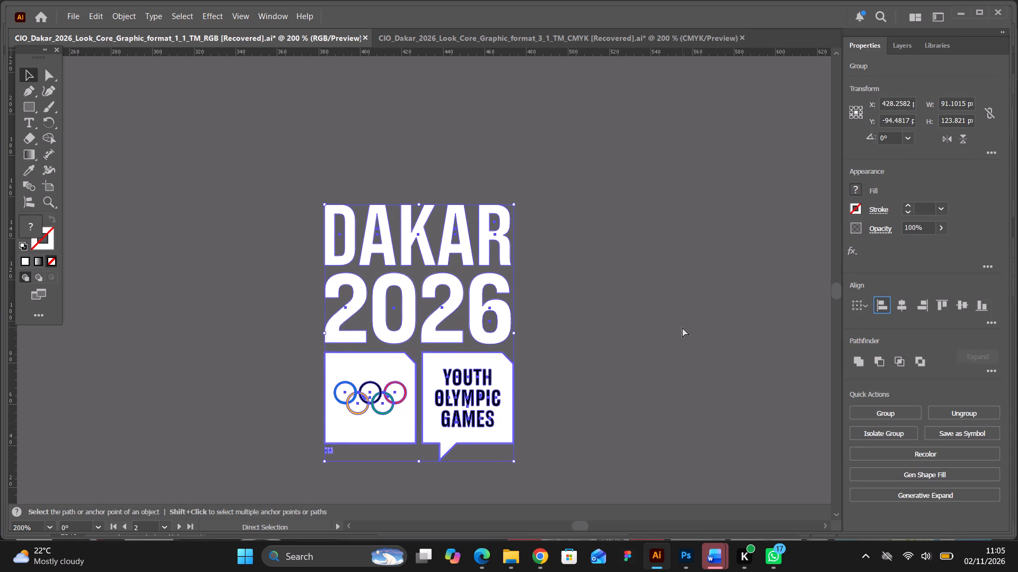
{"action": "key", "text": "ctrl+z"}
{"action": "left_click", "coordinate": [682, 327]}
Group the Olympic rings box, the Youth Olympic Games box and the TM mark.
{"action": "left_click_drag", "start_coordinate": [275, 373], "coordinate": [534, 451]}
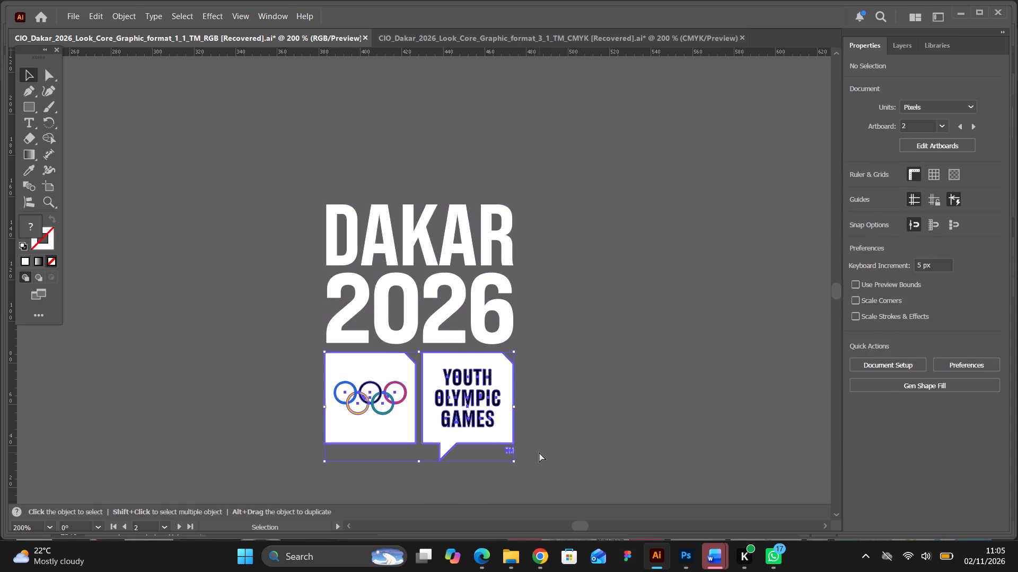
{"action": "key", "text": "ctrl+g"}
Align the left edges of the DAKAR 2026 lettering and the grouped boxes.
{"action": "left_click_drag", "start_coordinate": [291, 182], "coordinate": [531, 456]}
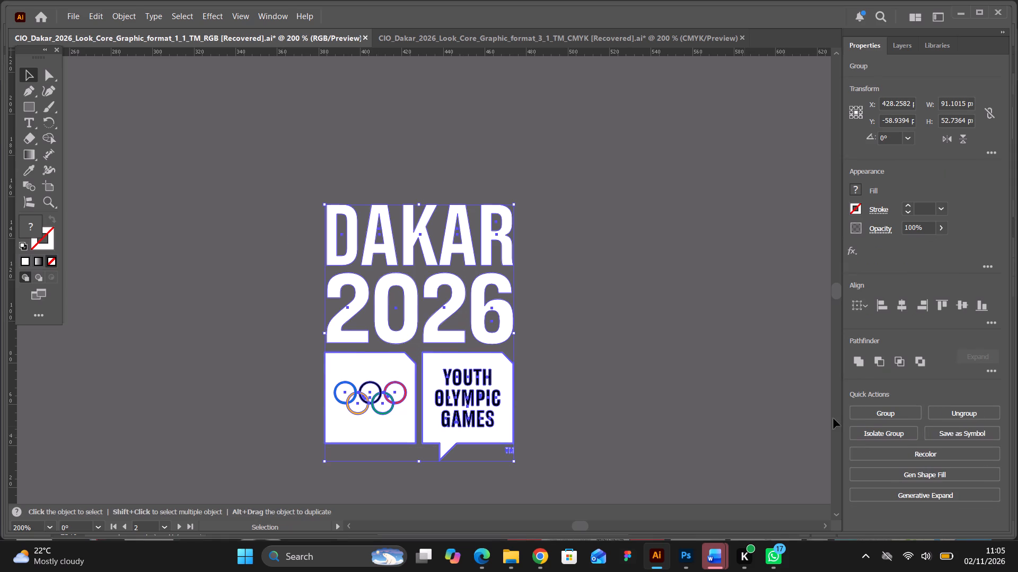
{"action": "left_click", "coordinate": [875, 304]}
{"action": "left_click", "coordinate": [578, 316]}
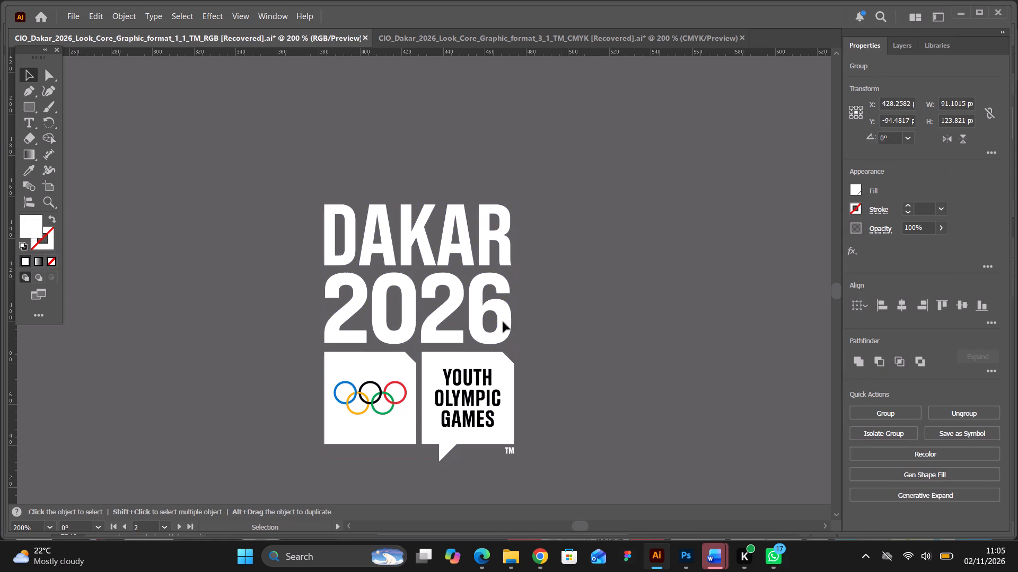
Scale the DAKAR 2026 lettering to about 91 px wide and 68 px high, matching the boxes' right edge.
{"action": "left_click", "coordinate": [502, 317]}
{"action": "left_click", "coordinate": [511, 272], "text": "shift"}
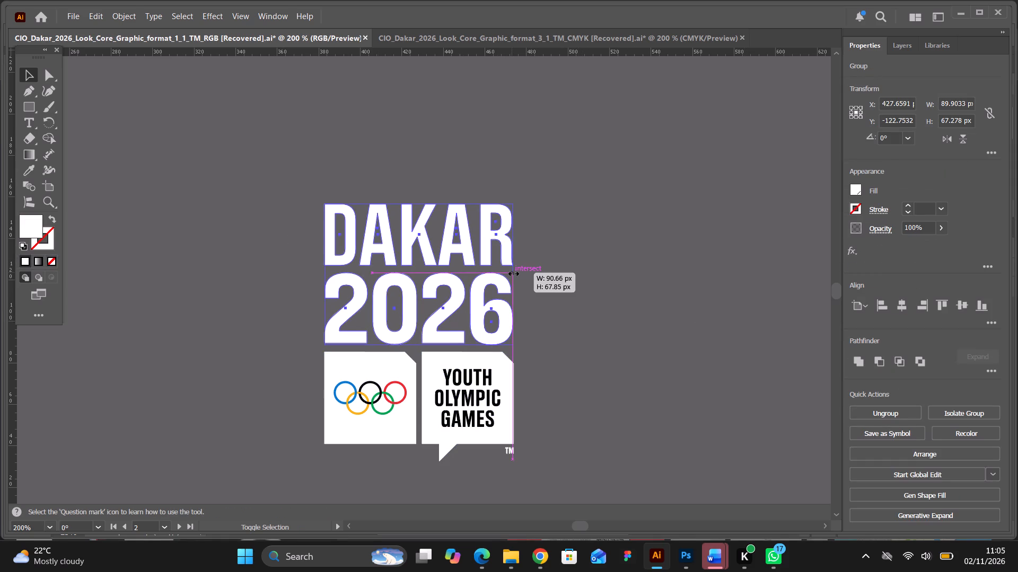
{"action": "left_click", "coordinate": [569, 290]}
Group the DAKAR 2026 lettering with the boxes as one stacked logo.
{"action": "left_click_drag", "start_coordinate": [310, 182], "coordinate": [529, 448]}
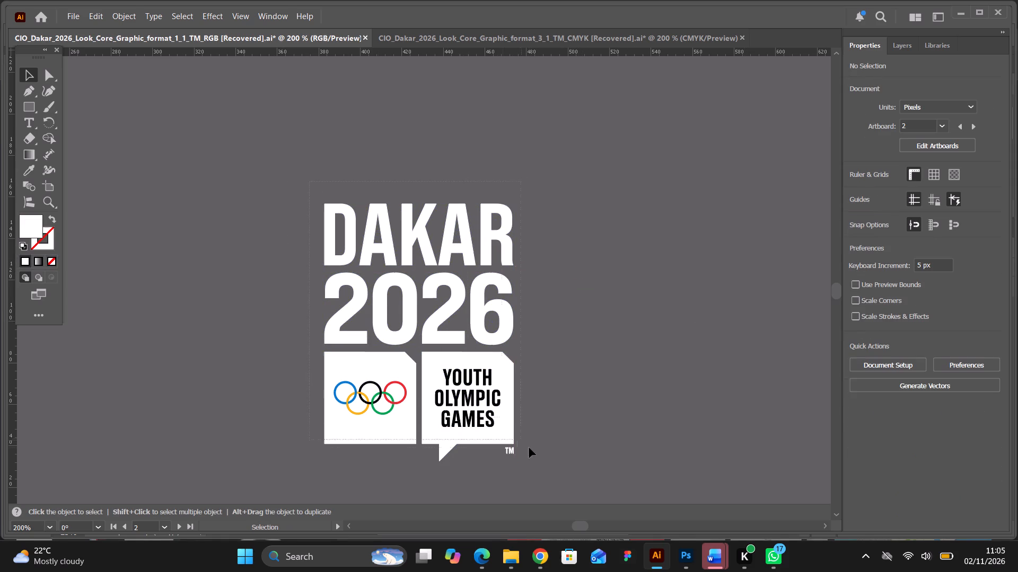
{"action": "left_click_drag", "start_coordinate": [529, 448], "coordinate": [532, 451]}
{"action": "key", "text": "ctrl+g"}
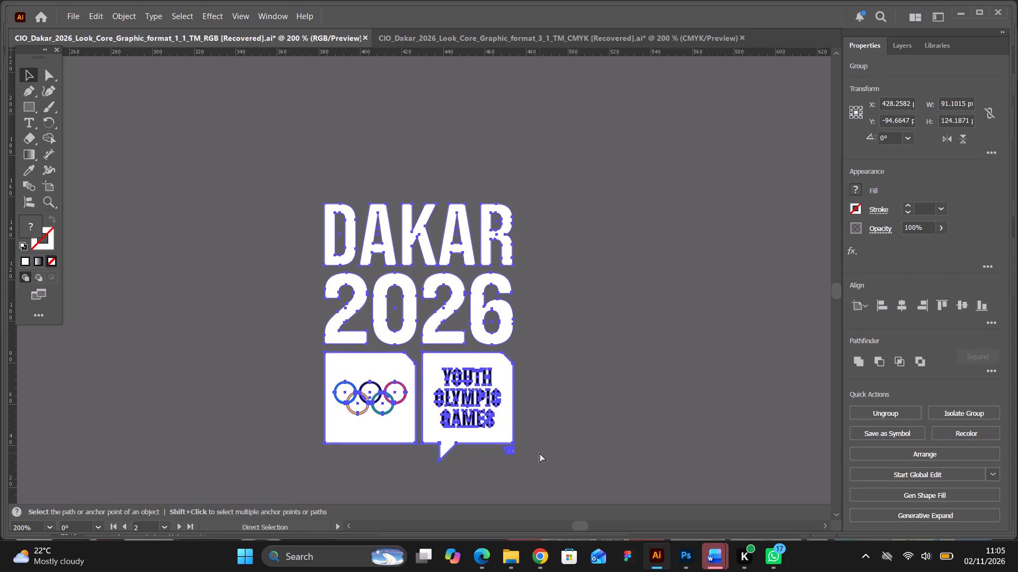
Copy the stacked logo into Results.psd in Photoshop, pasting it as pixels above the Rectangle 1 layer.
{"action": "key", "text": "ctrl+c"}
{"action": "left_click", "coordinate": [689, 557]}
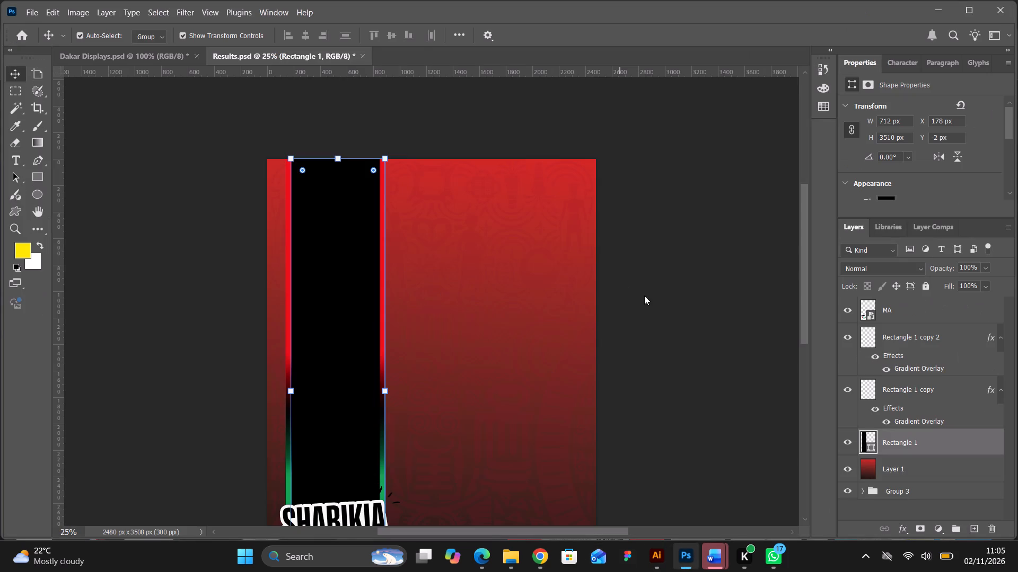
{"action": "left_click", "coordinate": [653, 296]}
{"action": "left_click", "coordinate": [661, 312]}
{"action": "left_click", "coordinate": [95, 118]}
{"action": "left_click", "coordinate": [898, 436]}
{"action": "key", "text": "ctrl+v"}
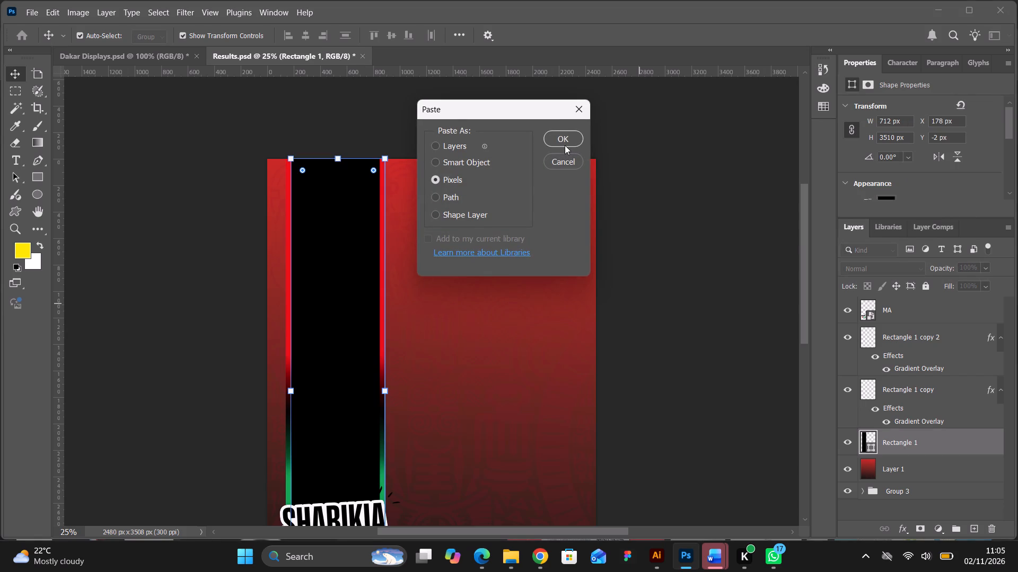
{"action": "left_click", "coordinate": [564, 142]}
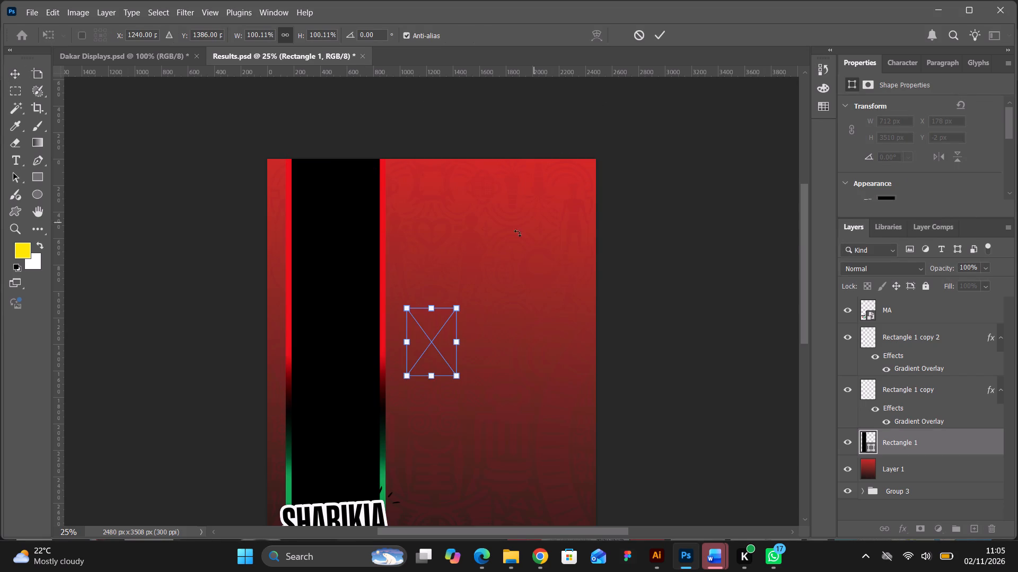
Place the pasted logo near the top of the black band, scaled to 120.21% and centred at X 530, Y 426 px.
{"action": "left_click_drag", "start_coordinate": [434, 341], "coordinate": [333, 223]}
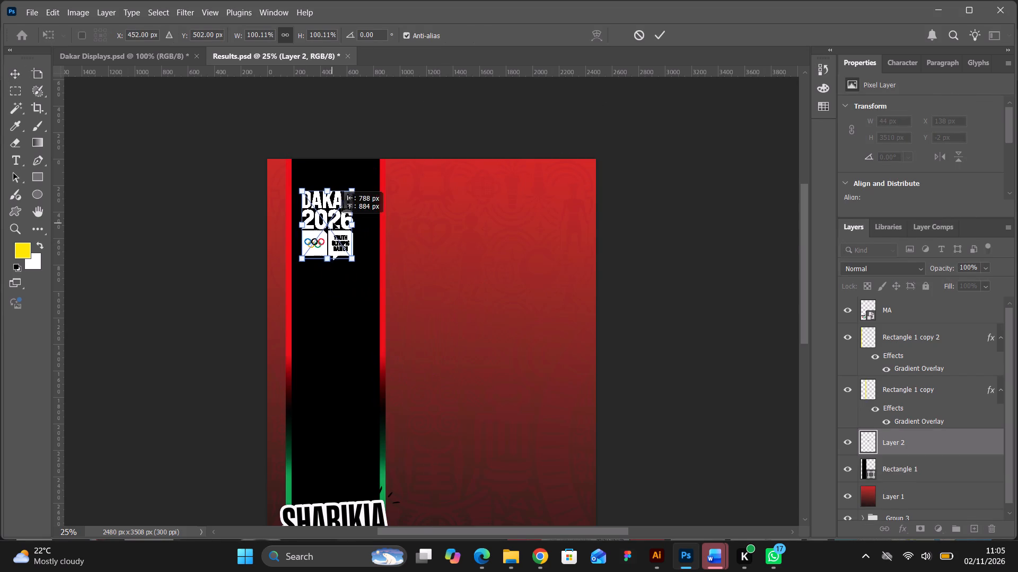
{"action": "left_click_drag", "start_coordinate": [333, 223], "coordinate": [334, 217]}
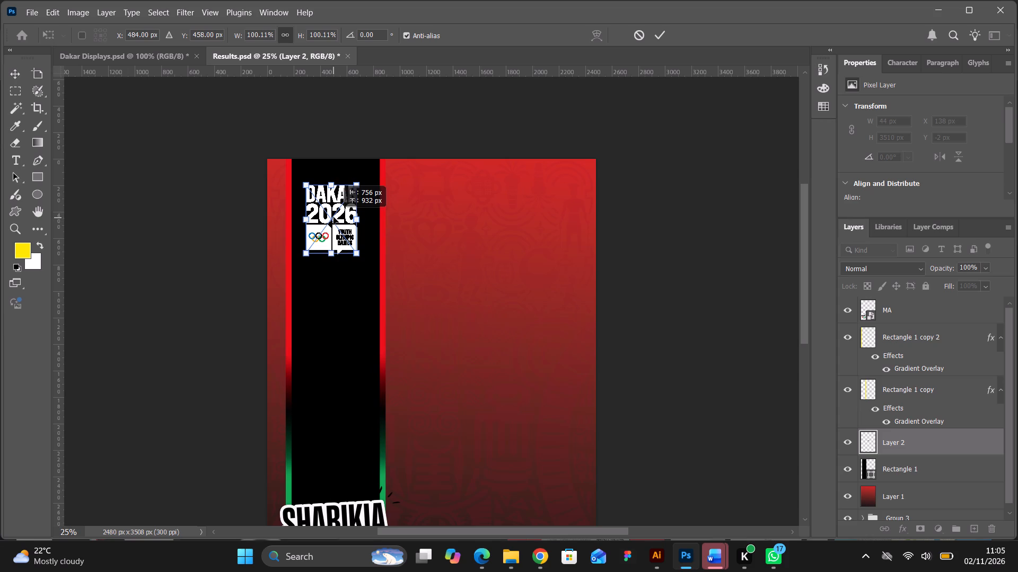
{"action": "left_click_drag", "start_coordinate": [334, 217], "coordinate": [333, 212]}
{"action": "left_click_drag", "start_coordinate": [332, 245], "coordinate": [335, 259]}
{"action": "left_click_drag", "start_coordinate": [346, 244], "coordinate": [348, 239]}
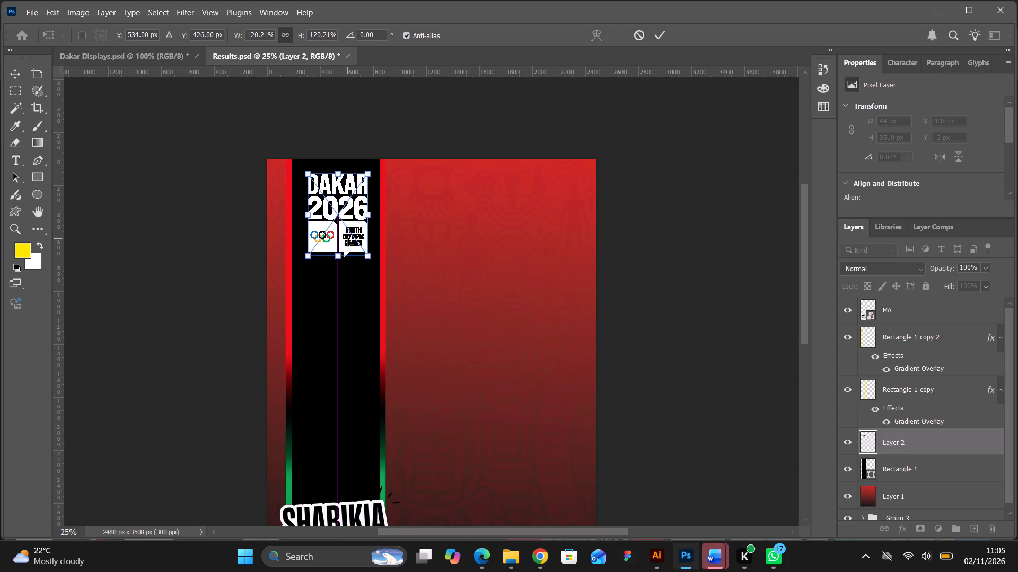
{"action": "key", "text": "Left"}
{"action": "key", "text": "Left"}
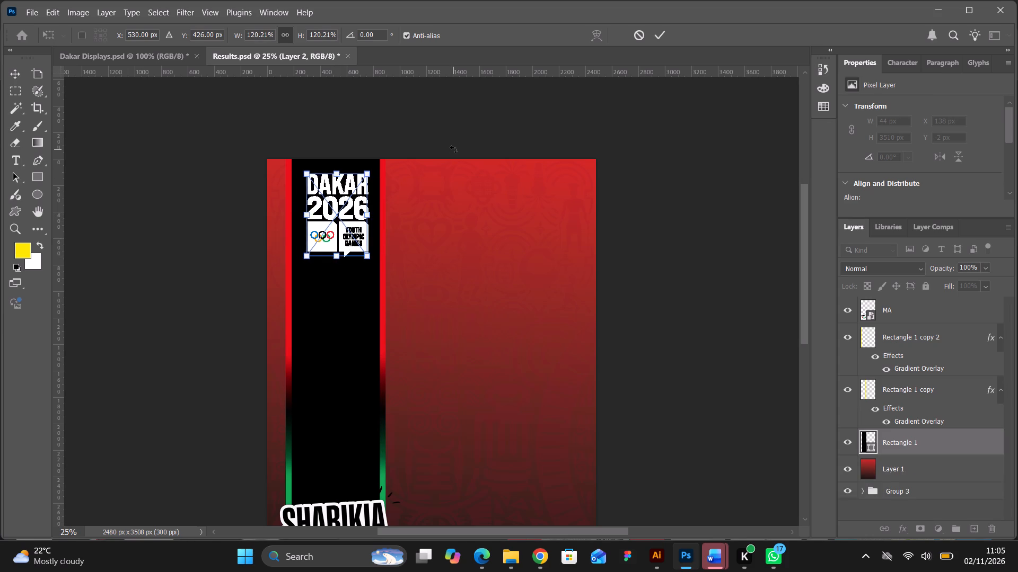
{"action": "left_click", "coordinate": [656, 35]}
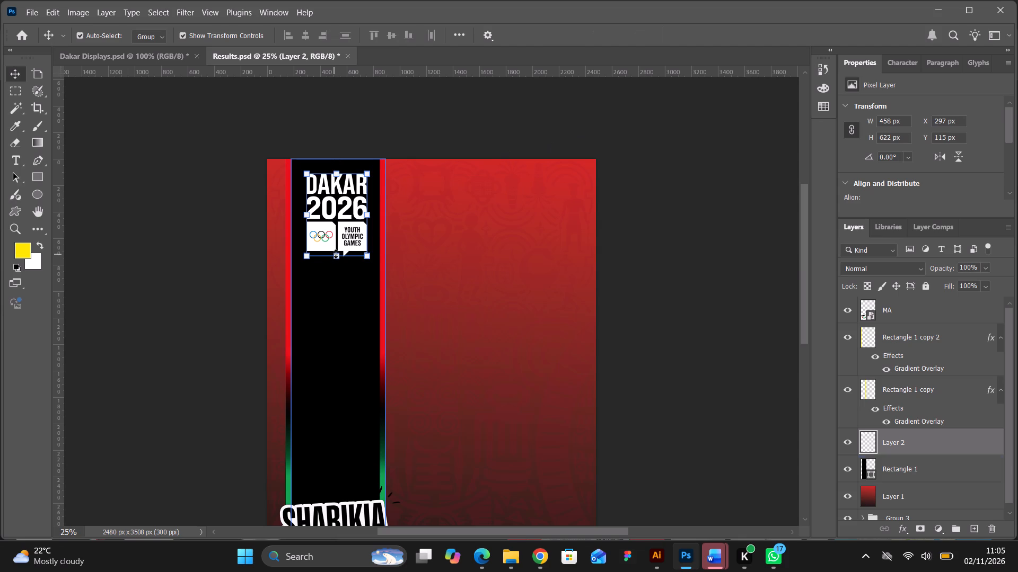
Enlarge the placed Dakar 2026 logo to about 105%, keeping its top edge and horizontal centre fixed.
{"action": "left_click", "coordinate": [336, 254]}
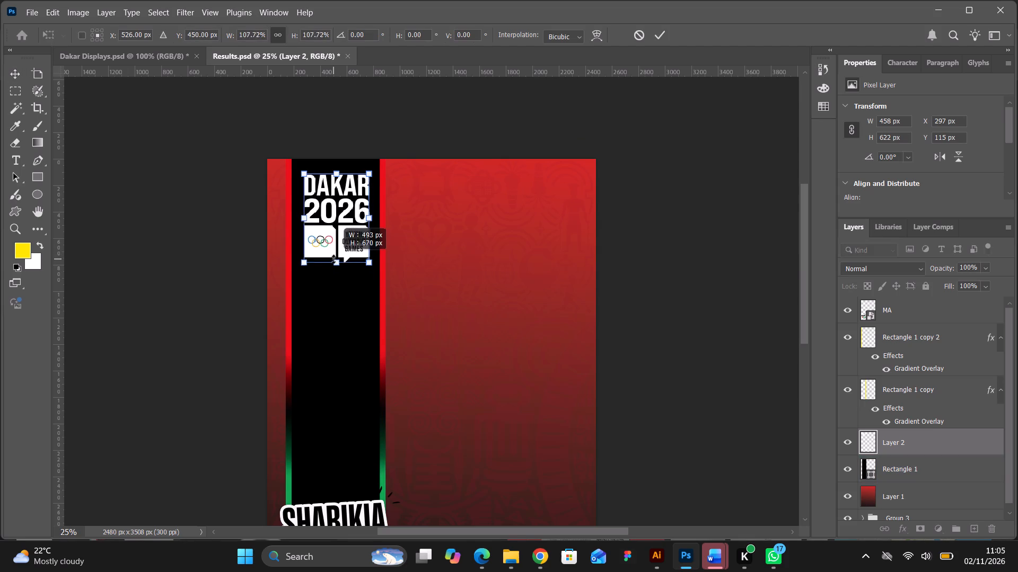
{"action": "left_click", "coordinate": [662, 35]}
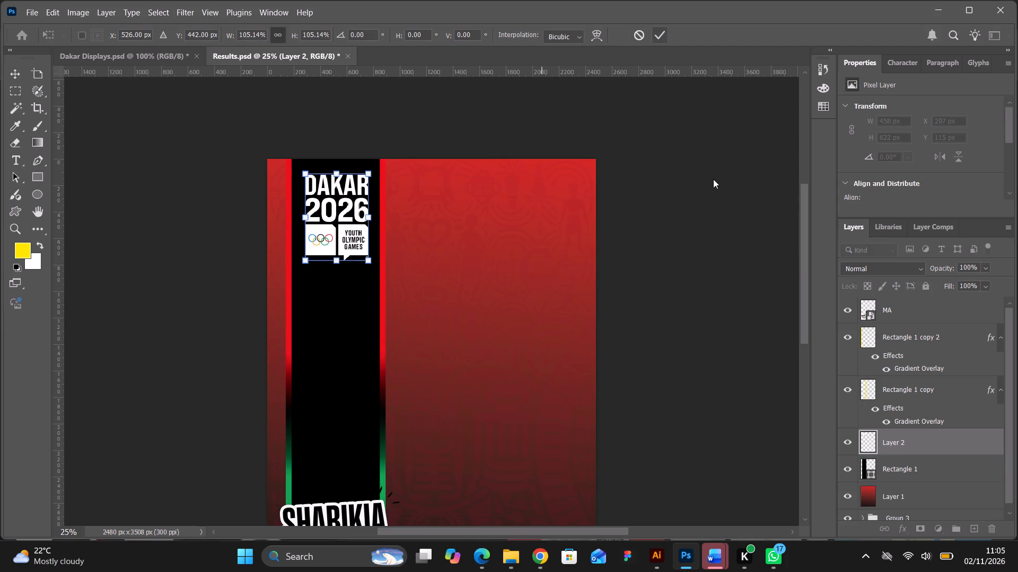
Commit the logo's enlargement and nudge the Dakar 2026 logo up slightly on the black band to Y 107 px.
{"action": "left_click", "coordinate": [713, 179]}
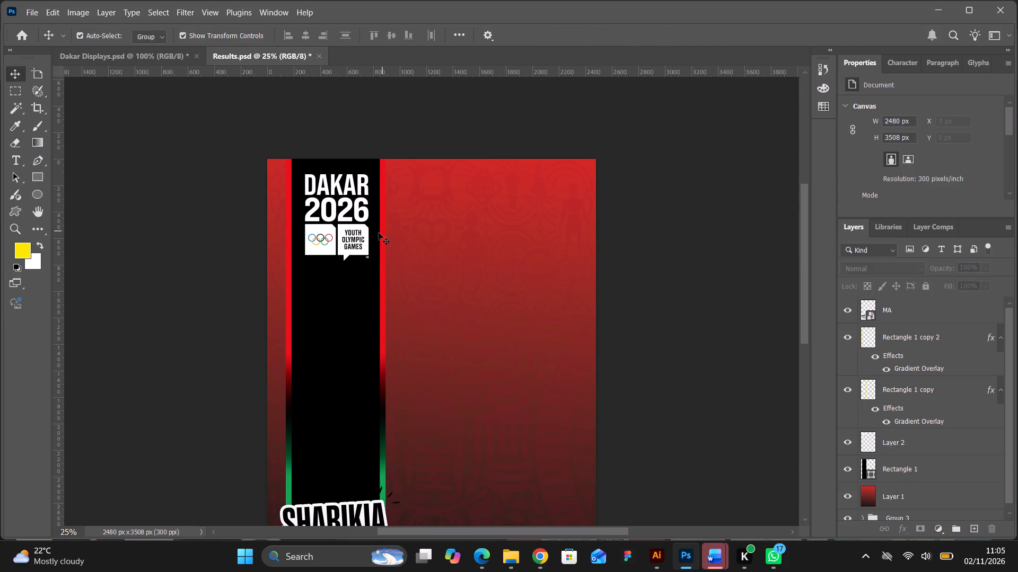
{"action": "left_click", "coordinate": [360, 238]}
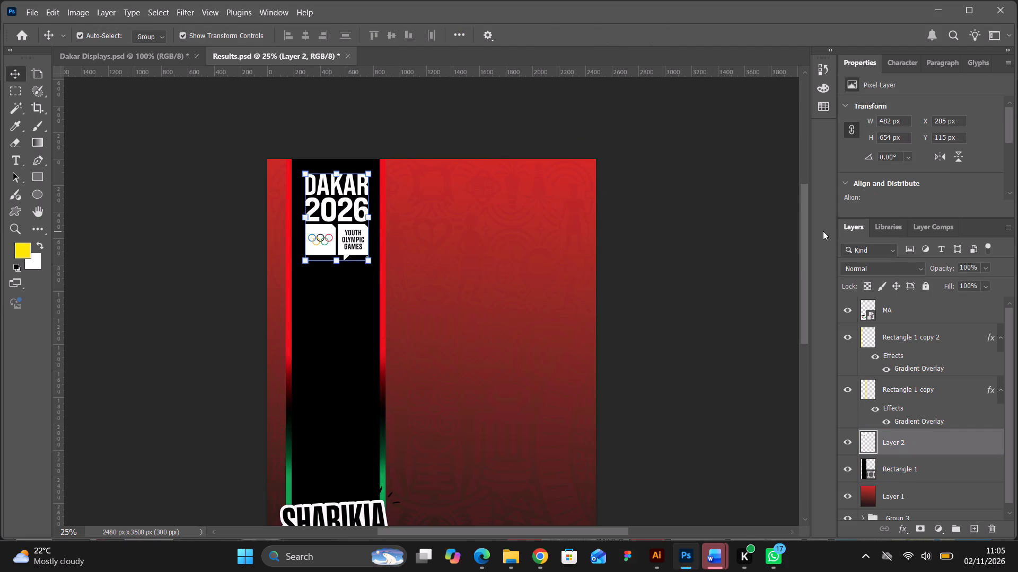
{"action": "key", "text": "Up"}
{"action": "key", "text": "Up"}
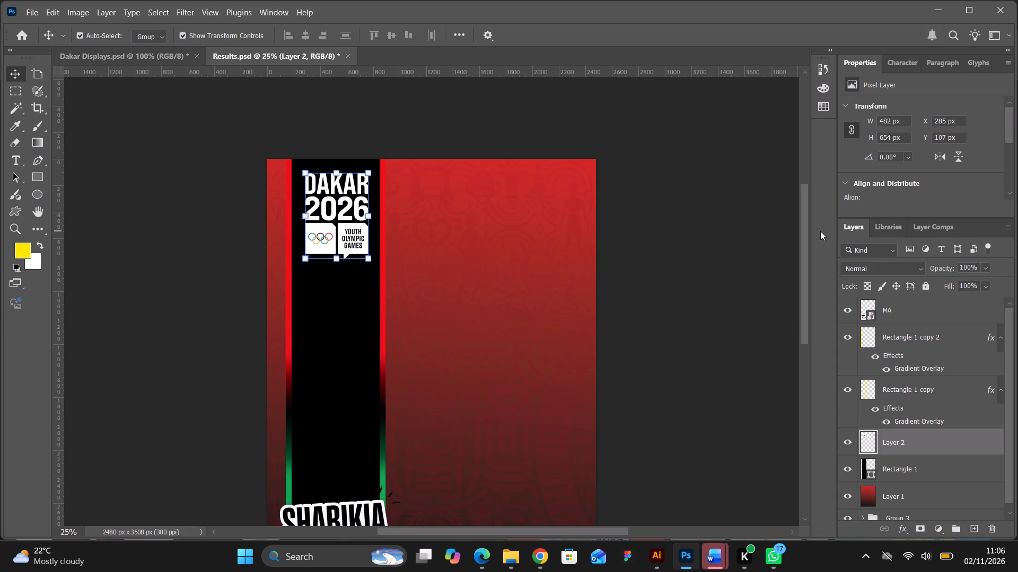
{"action": "left_click", "coordinate": [820, 231]}
{"action": "scroll", "coordinate": [818, 227], "scroll_direction": "down", "scroll_amount": 6}
{"action": "left_click", "coordinate": [727, 231]}
Move the Shabikia Ma Youth logo straight down toward the poster's bottom edge, to about Y 2660 px.
{"action": "scroll", "coordinate": [727, 231], "scroll_direction": "down", "scroll_amount": 6}
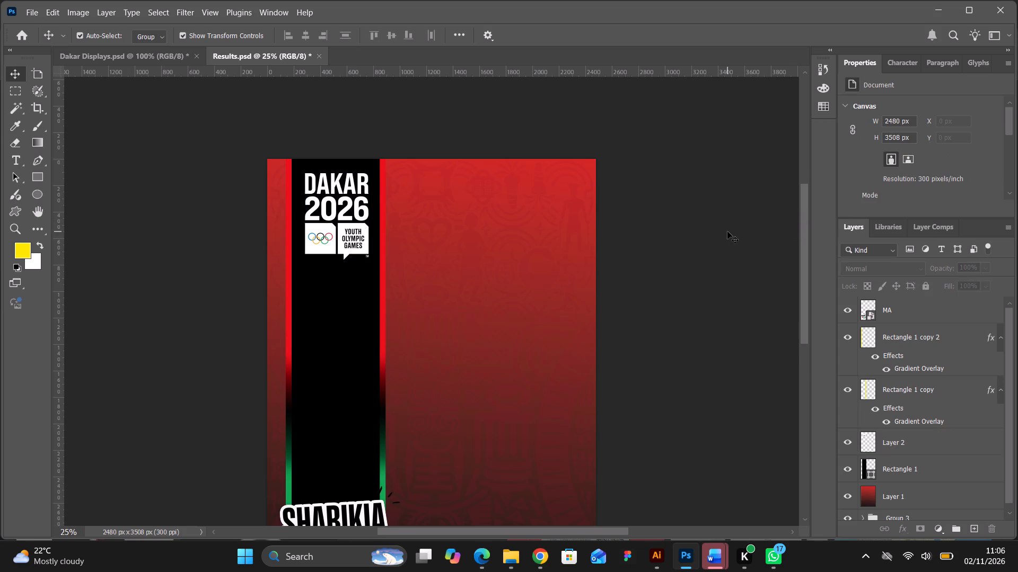
{"action": "scroll", "coordinate": [724, 236], "scroll_direction": "down", "scroll_amount": 18}
{"action": "scroll", "coordinate": [724, 240], "scroll_direction": "up", "scroll_amount": 4}
{"action": "scroll", "coordinate": [712, 247], "scroll_direction": "down", "scroll_amount": 2}
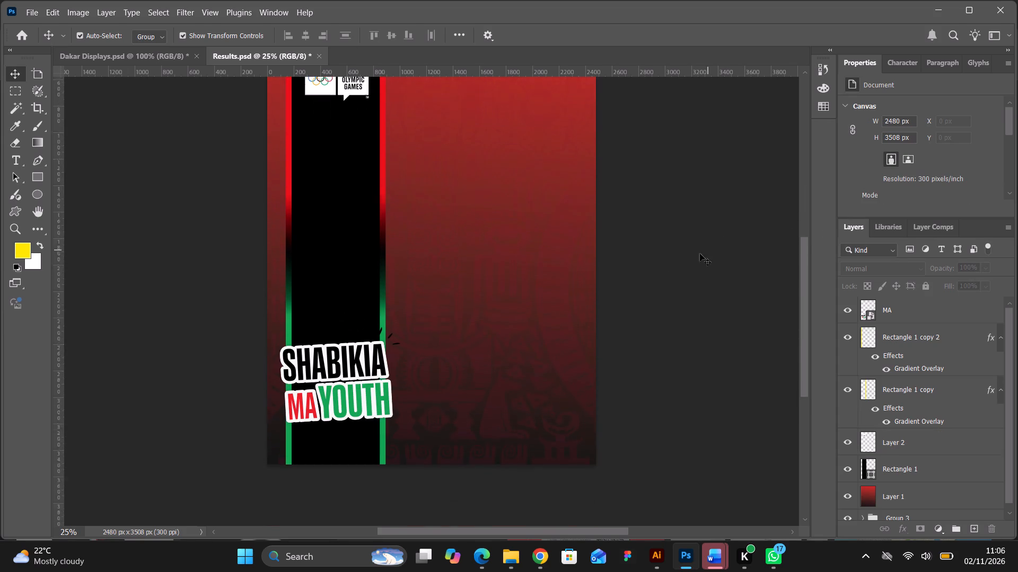
{"action": "scroll", "coordinate": [700, 254], "scroll_direction": "down", "scroll_amount": 1}
{"action": "left_click", "coordinate": [354, 339]}
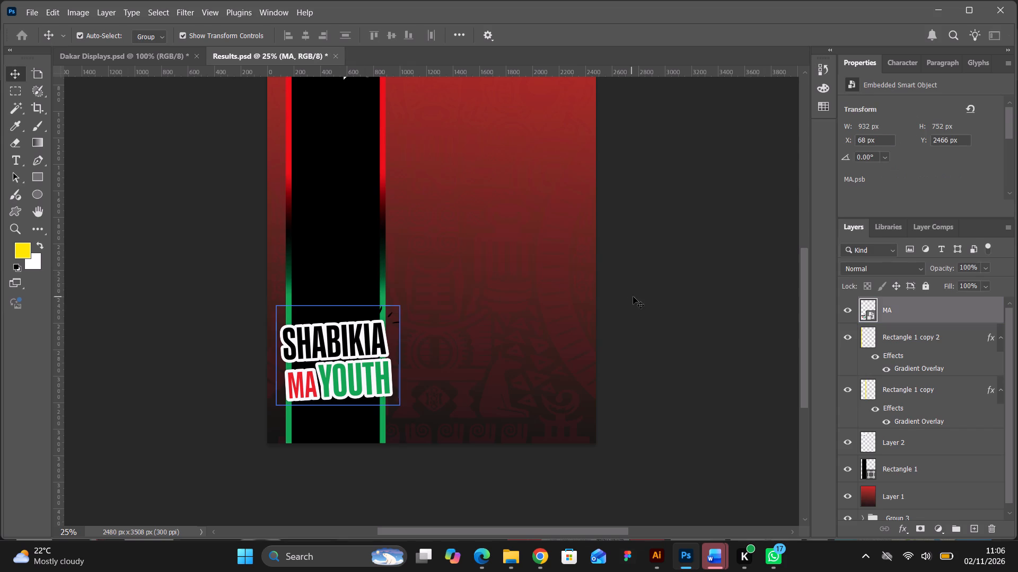
{"action": "key", "text": "Down"}
{"action": "key", "text": "Down"}
{"action": "key", "text": "Down"}
{"action": "key", "text": "Down"}
{"action": "key", "text": "Down"}
{"action": "key", "text": "Down"}
{"action": "key", "text": "Down"}
{"action": "key", "text": "Down"}
{"action": "key", "text": "Down"}
{"action": "key", "text": "Down"}
{"action": "key", "text": "Down"}
{"action": "key", "text": "Down"}
{"action": "key", "text": "Down"}
{"action": "key", "text": "Down"}
{"action": "key", "text": "Down"}
{"action": "key", "text": "Down"}
{"action": "key", "text": "Down"}
{"action": "key", "text": "Down"}
{"action": "key", "text": "Down"}
{"action": "key", "text": "Down"}
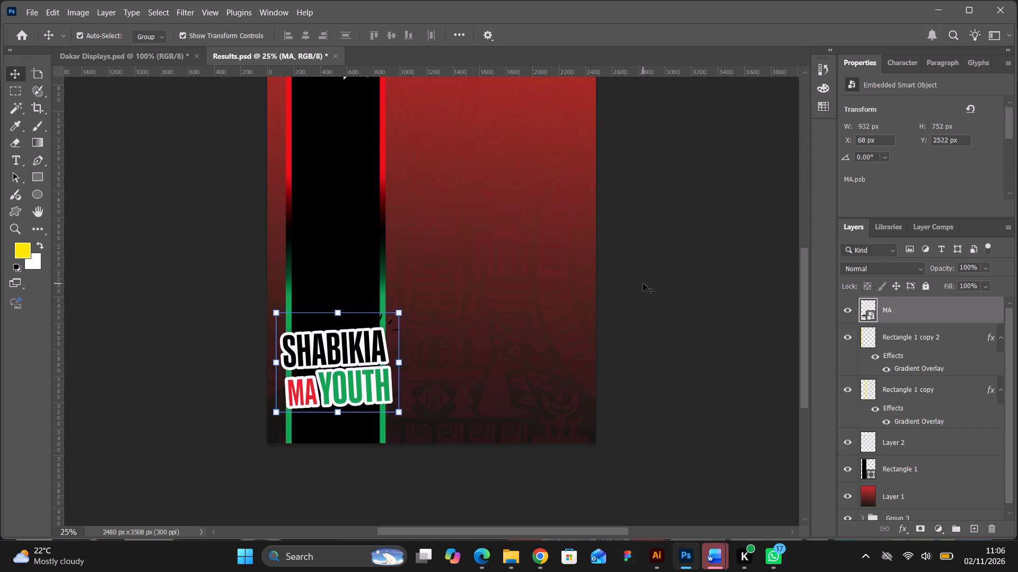
{"action": "key", "text": "Down"}
{"action": "key", "text": "Down"}
{"action": "key", "text": "Down"}
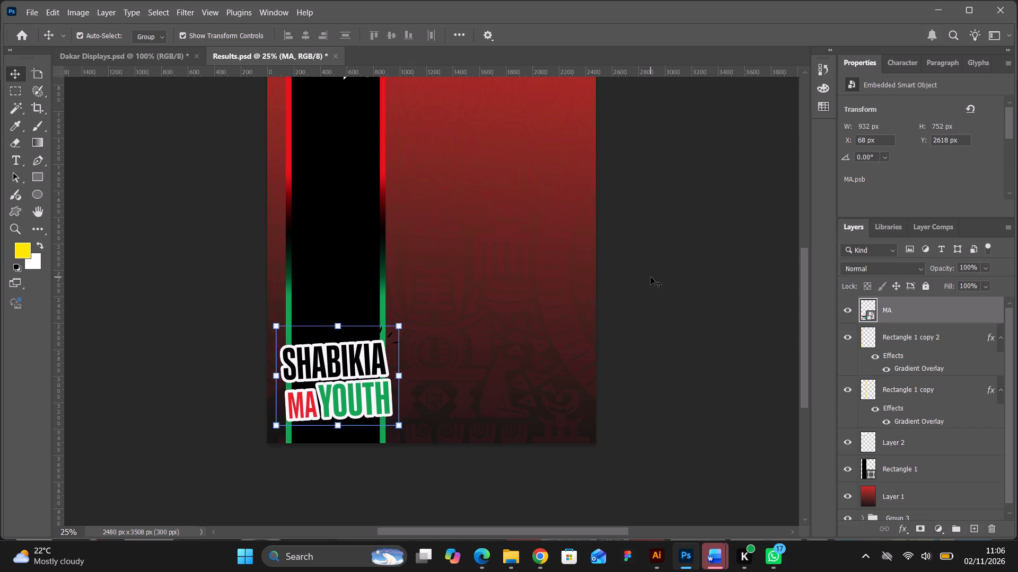
{"action": "key", "text": "Down"}
{"action": "key", "text": "Down"}
{"action": "key", "text": "Down"}
{"action": "key", "text": "Down"}
{"action": "key", "text": "Down"}
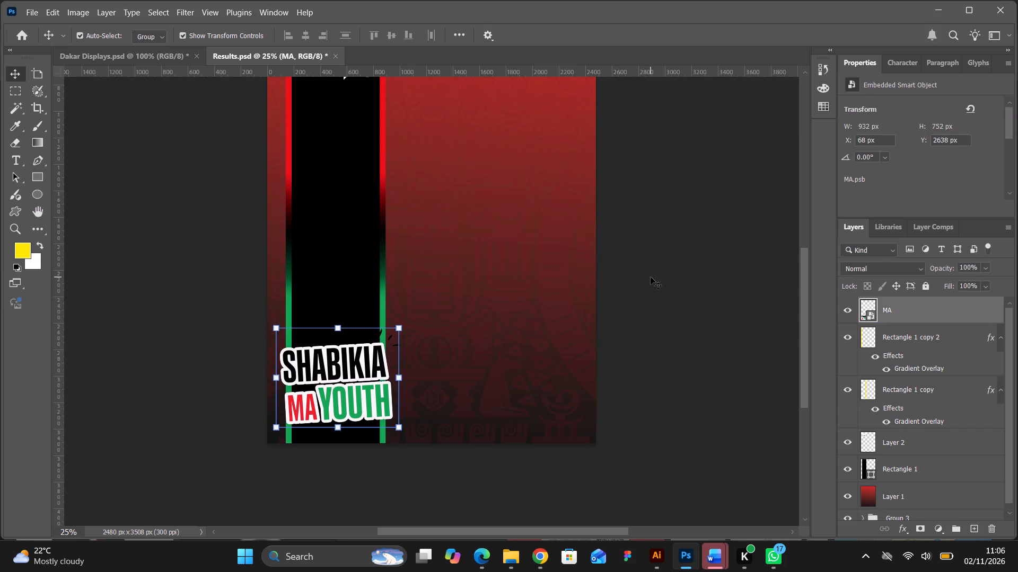
{"action": "key", "text": "Down"}
{"action": "key", "text": "Down"}
{"action": "key", "text": "Down"}
{"action": "key", "text": "Down"}
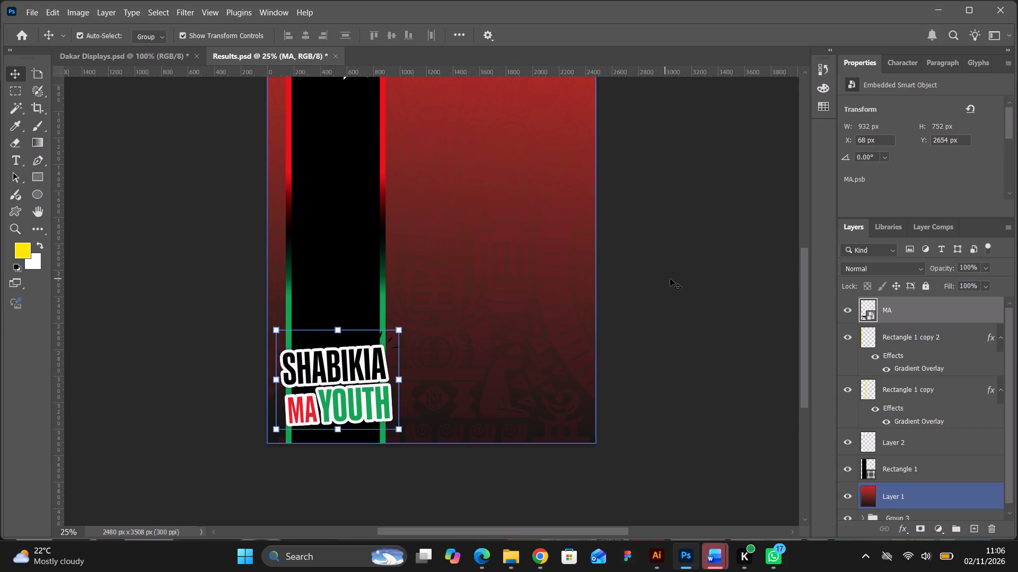
{"action": "key", "text": "Down"}
{"action": "key", "text": "Down"}
{"action": "left_click", "coordinate": [672, 279]}
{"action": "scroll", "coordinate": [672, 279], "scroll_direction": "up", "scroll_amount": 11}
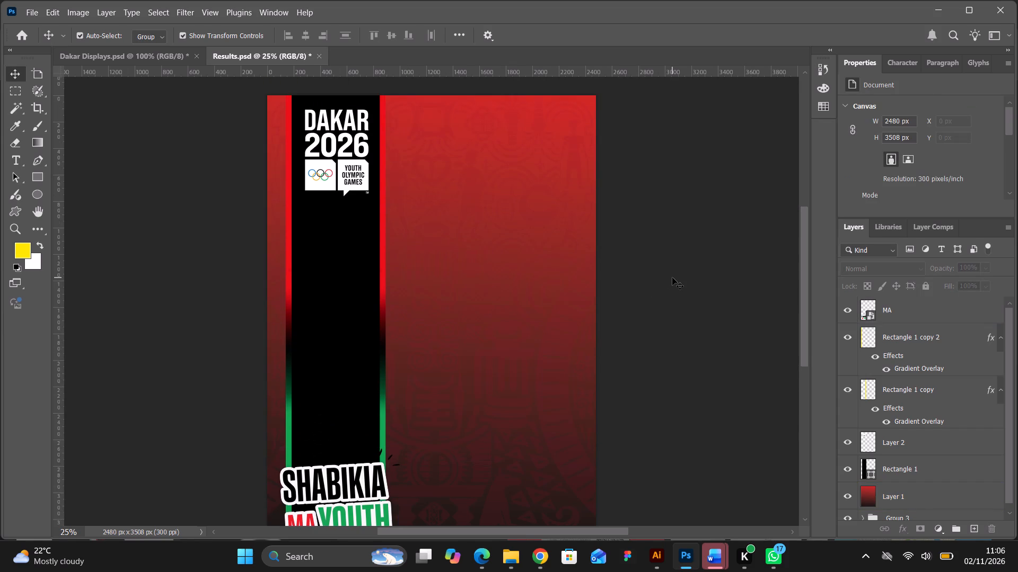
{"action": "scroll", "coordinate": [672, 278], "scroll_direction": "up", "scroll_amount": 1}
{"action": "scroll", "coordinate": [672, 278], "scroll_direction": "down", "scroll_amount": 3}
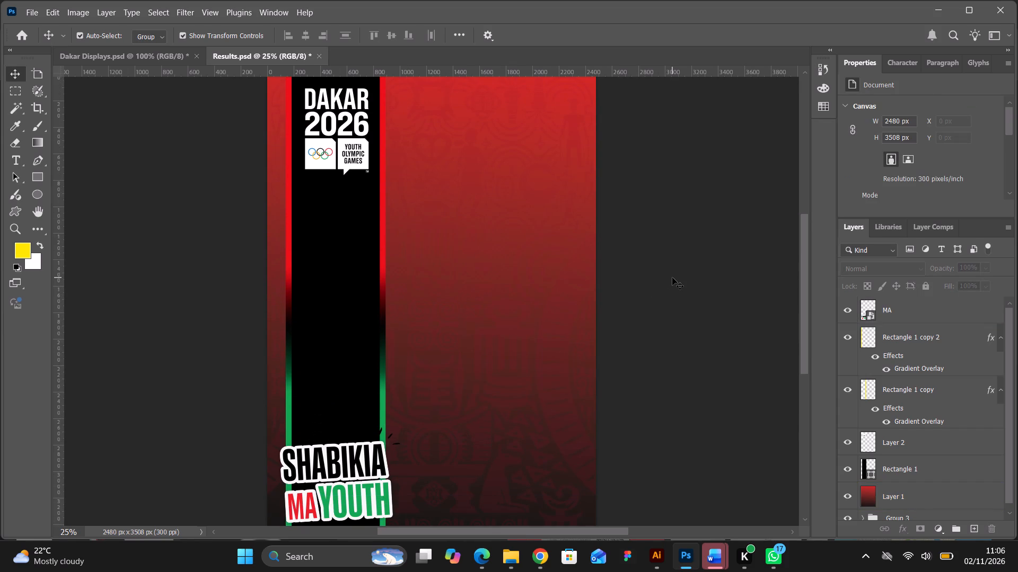
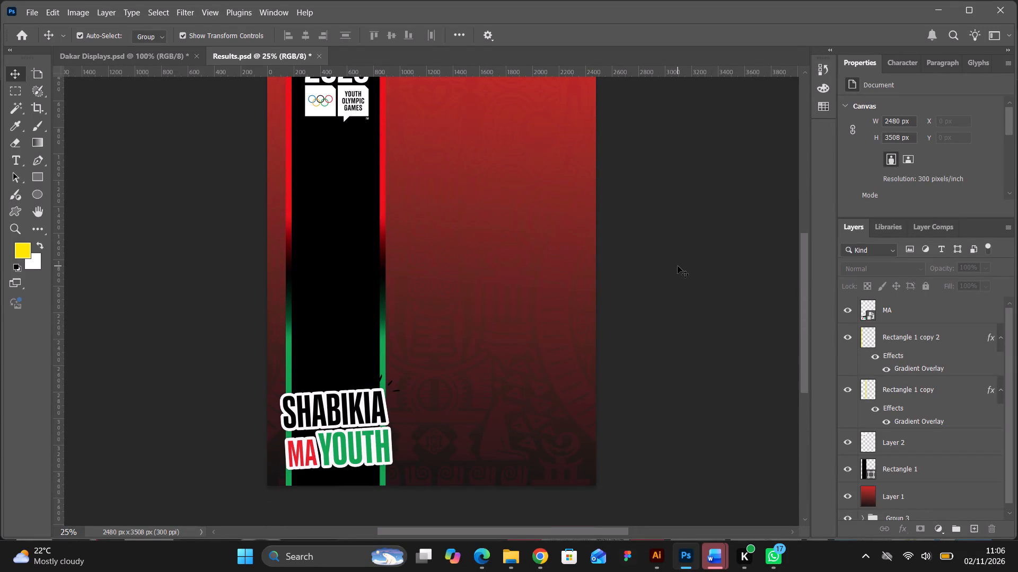
Select the black vertical band shape, Rectangle 1, behind the Dakar 2026 logo.
{"action": "left_click", "coordinate": [678, 266]}
{"action": "scroll", "coordinate": [678, 266], "scroll_direction": "up", "scroll_amount": 7}
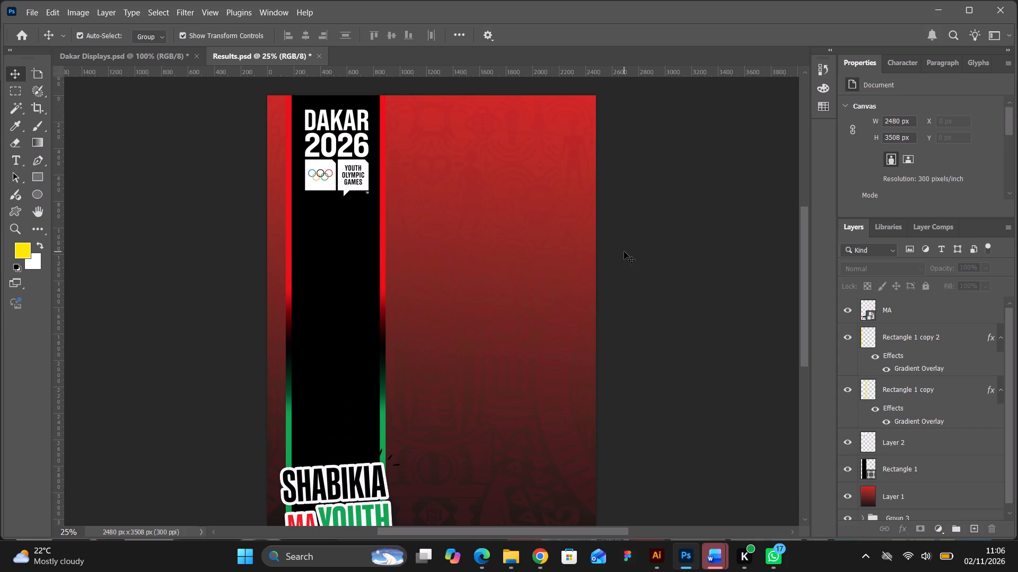
{"action": "scroll", "coordinate": [621, 252], "scroll_direction": "up", "scroll_amount": 1}
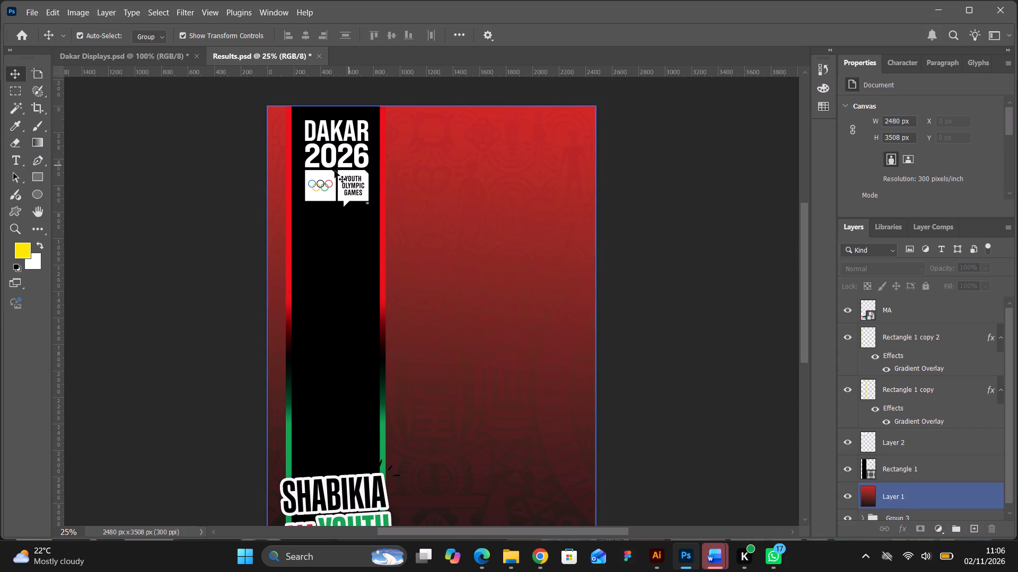
{"action": "left_click", "coordinate": [380, 185]}
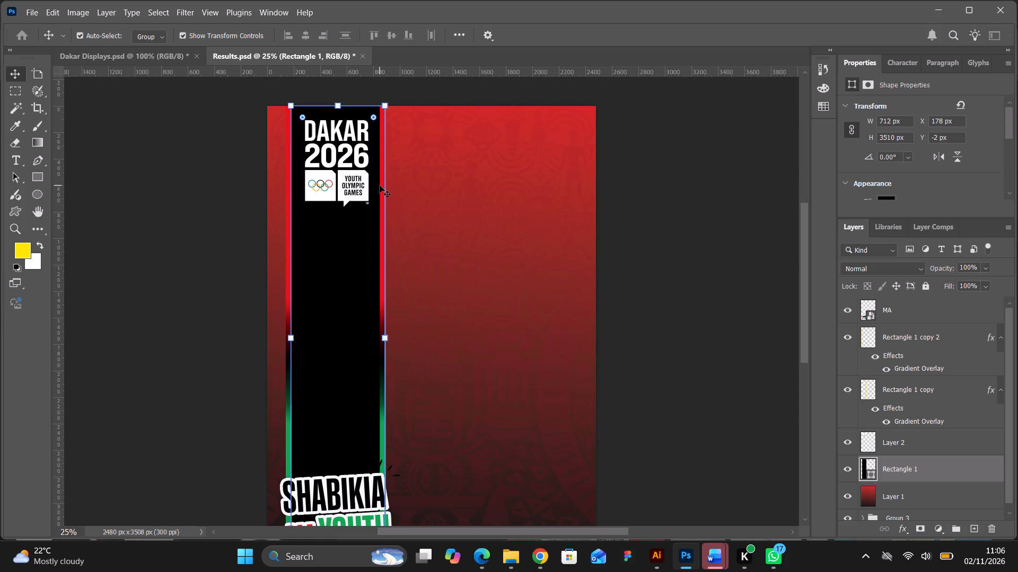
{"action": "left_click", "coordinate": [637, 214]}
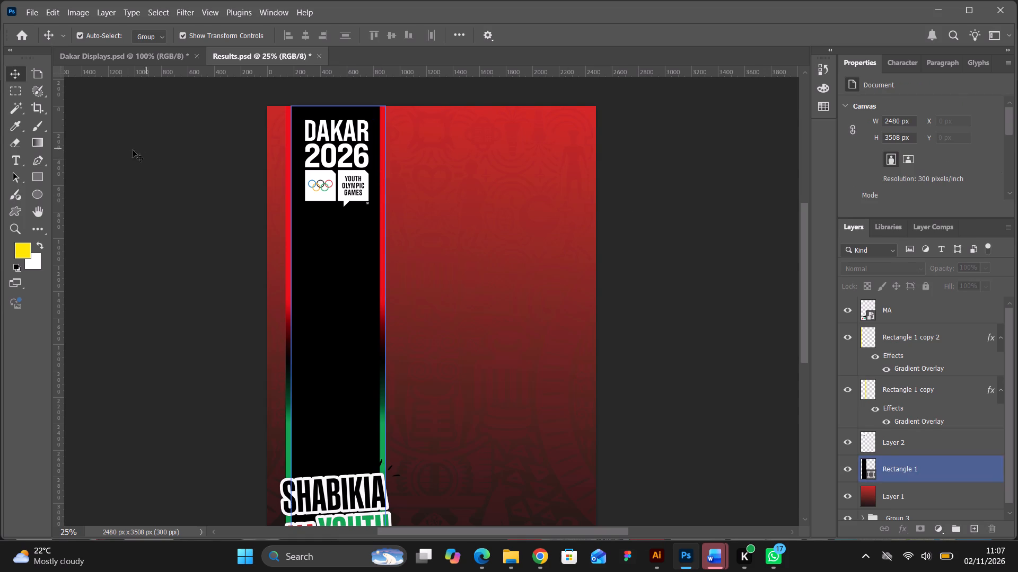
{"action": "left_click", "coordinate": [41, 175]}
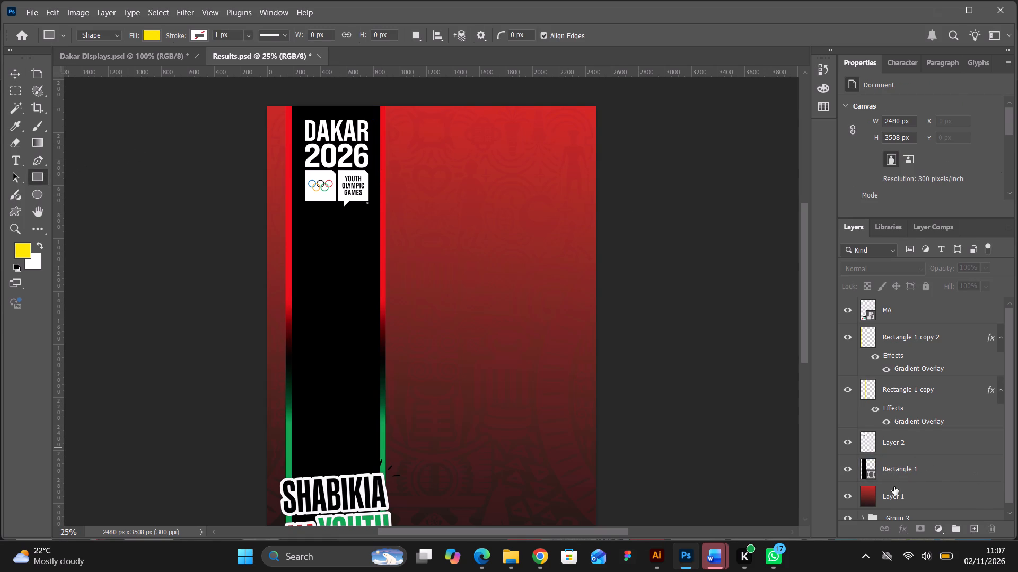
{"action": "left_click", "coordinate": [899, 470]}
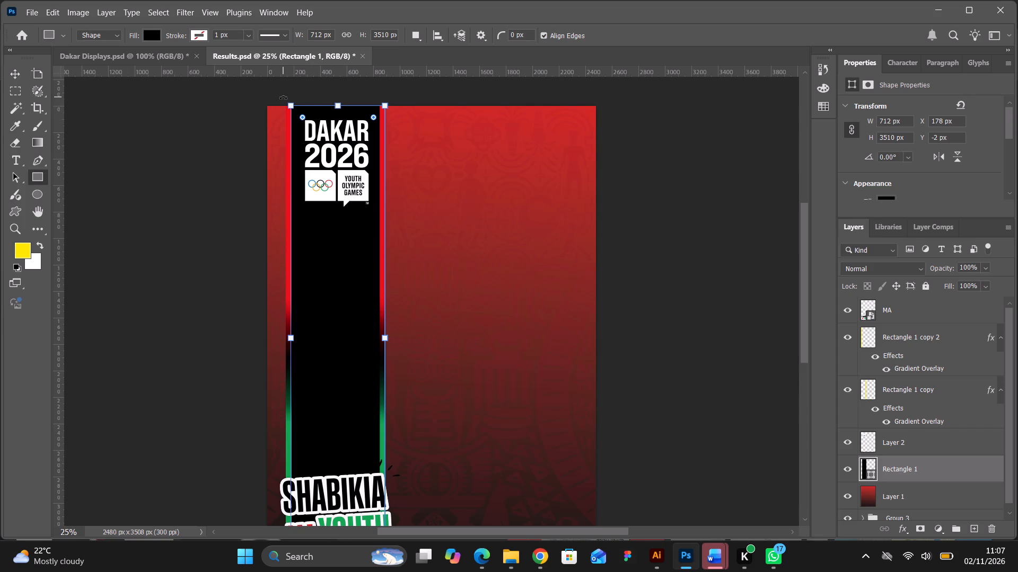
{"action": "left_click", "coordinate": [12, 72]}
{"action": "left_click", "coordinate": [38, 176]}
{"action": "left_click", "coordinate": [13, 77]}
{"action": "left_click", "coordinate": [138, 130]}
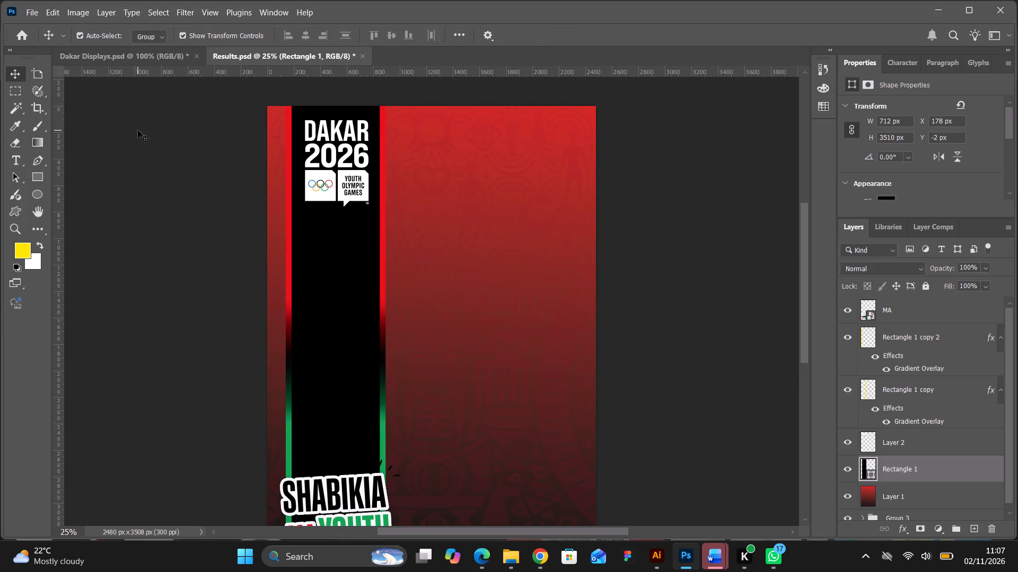
Duplicate the black vertical band shape, Rectangle 1, behind the Dakar 2026 logo.
{"action": "left_click", "coordinate": [329, 256]}
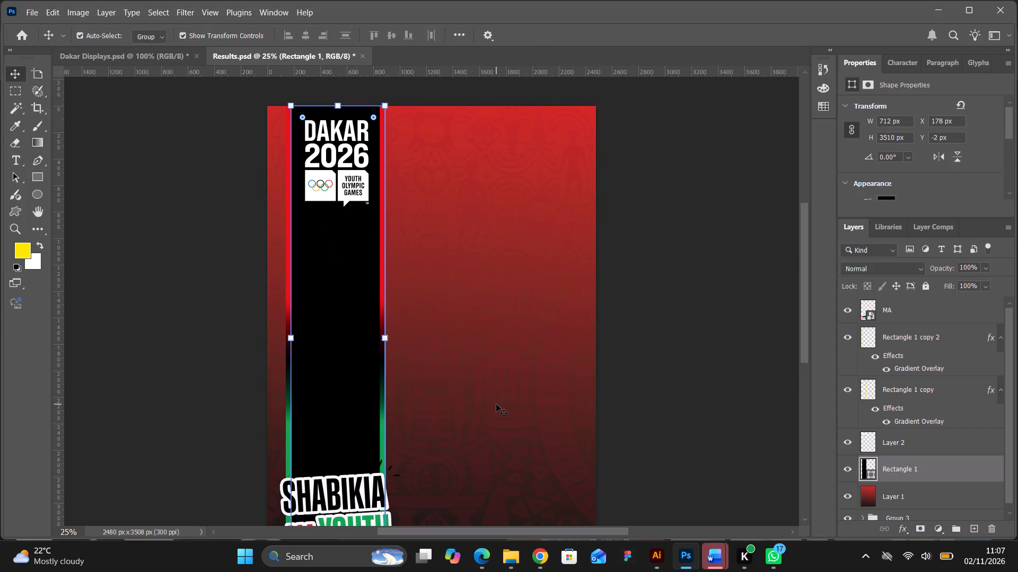
{"action": "key", "text": "ctrl+j"}
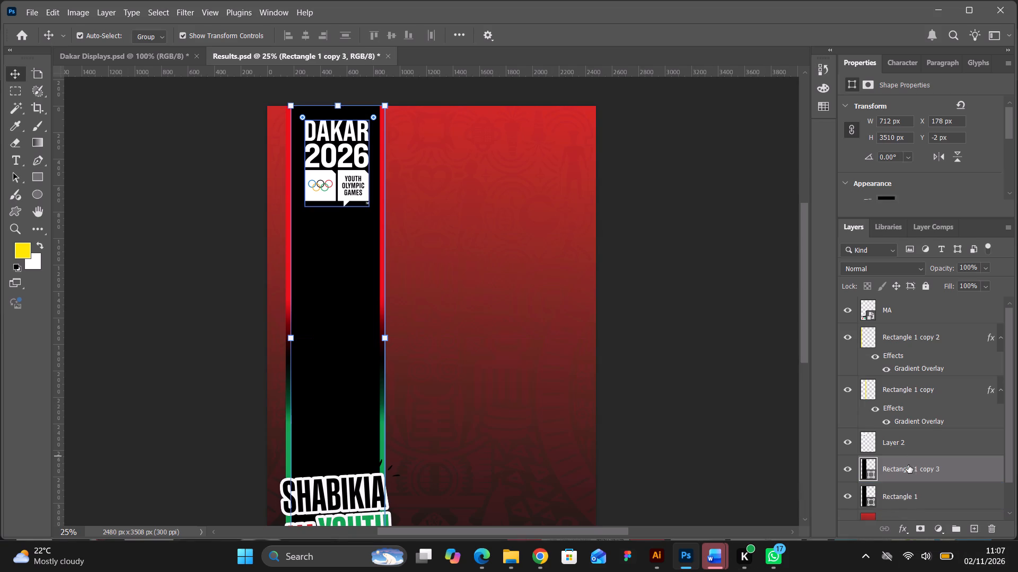
Select the original Rectangle 1 layer beneath its duplicate and open its layer style settings.
{"action": "left_click", "coordinate": [912, 501]}
{"action": "left_click", "coordinate": [936, 499]}
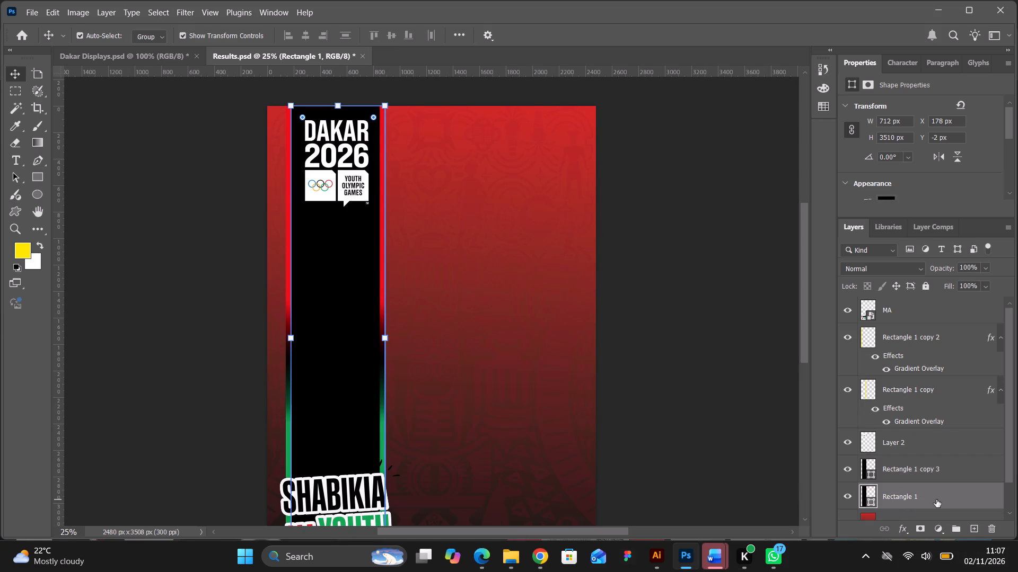
{"action": "double_click", "coordinate": [936, 499]}
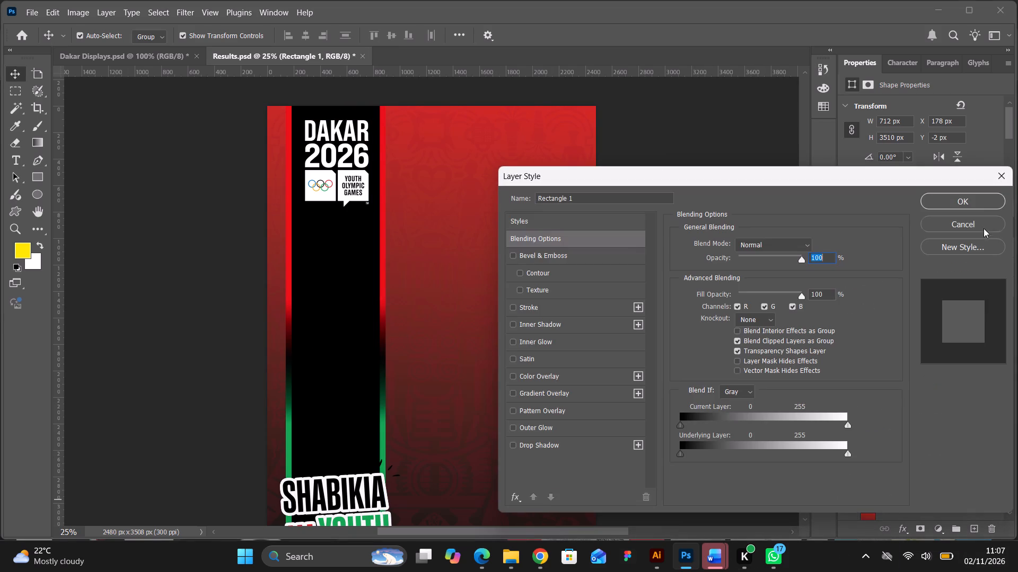
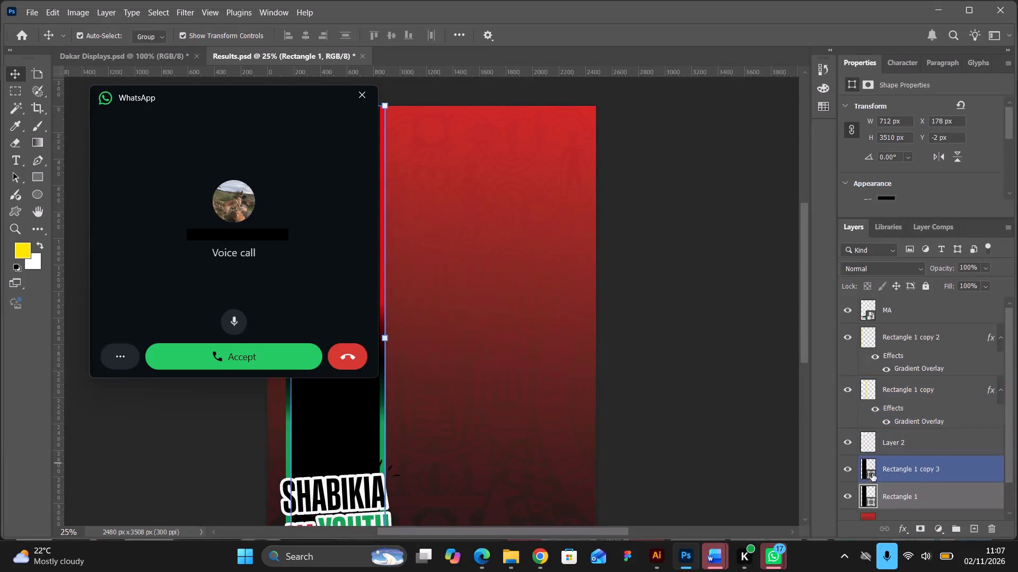
Recolour the Rectangle 1 shape's fill to off-white f7f7f7, sampled from the Shabikia Ma Youth logo's white outline.
{"action": "double_click", "coordinate": [870, 502]}
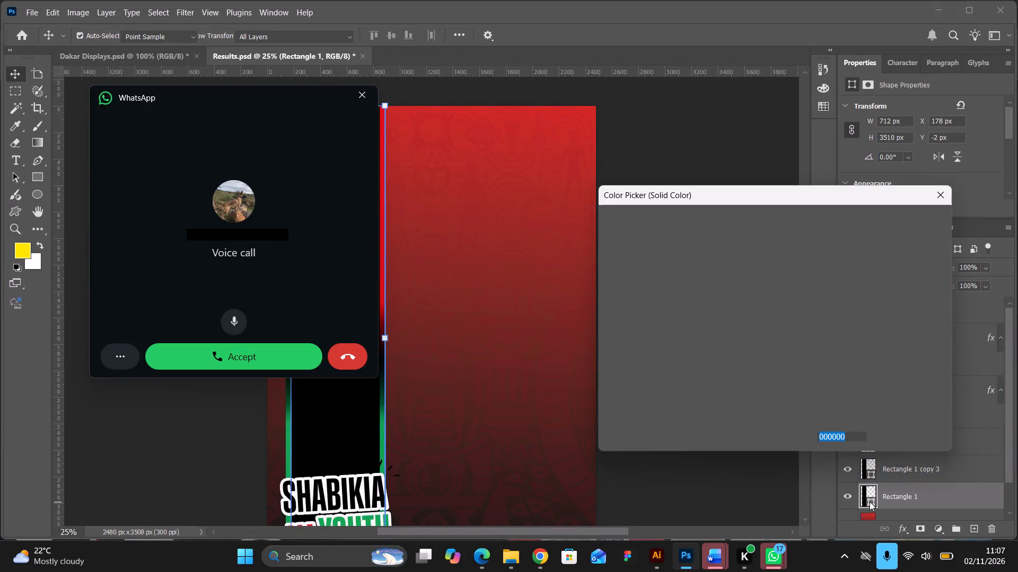
{"action": "left_click", "coordinate": [364, 486]}
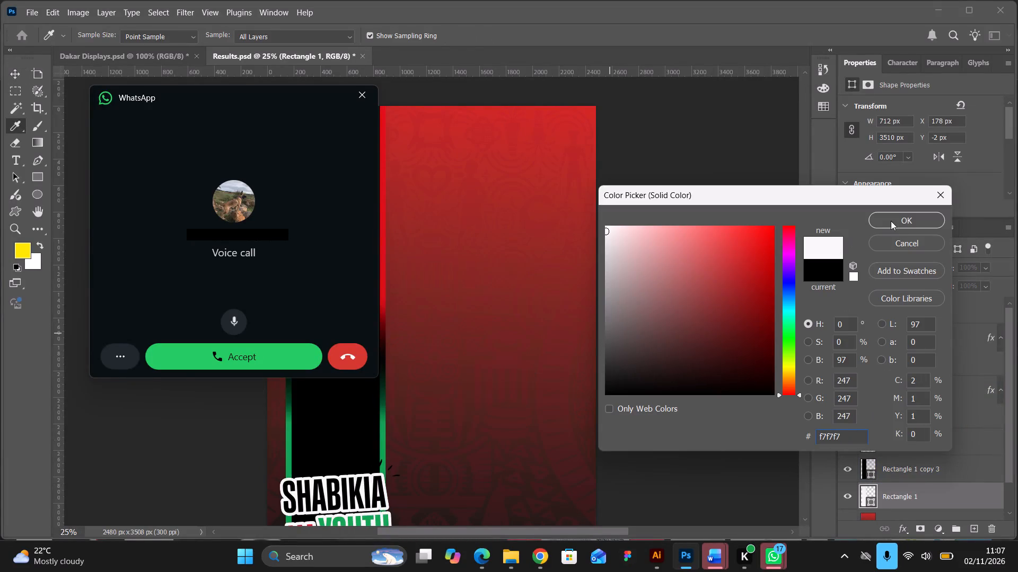
{"action": "left_click", "coordinate": [891, 221]}
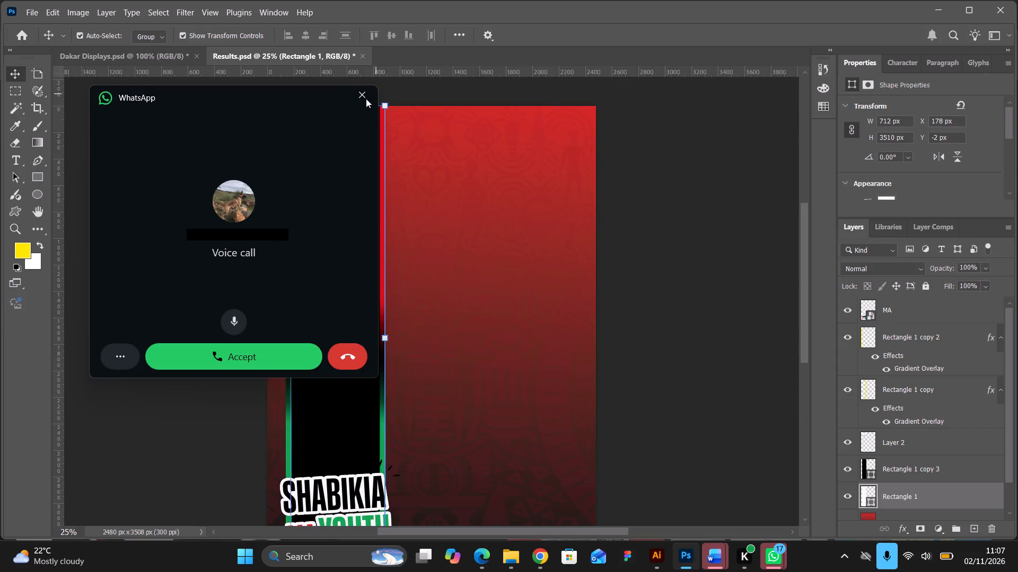
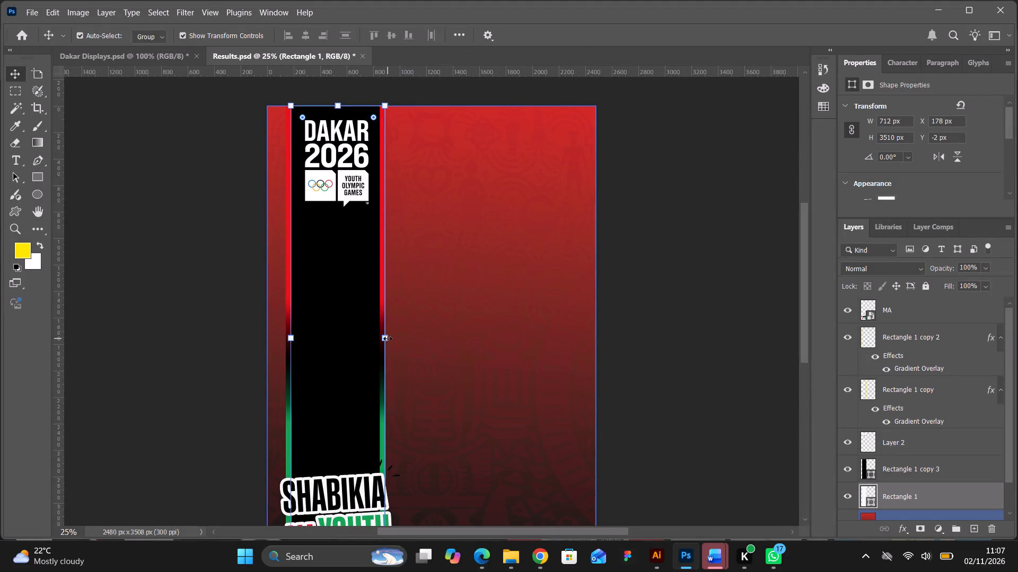
Widen the white Rectangle 1 shape behind the black vertical band to 768 px by extending its right edge.
{"action": "left_click_drag", "start_coordinate": [388, 338], "coordinate": [395, 338]}
{"action": "left_click", "coordinate": [662, 35]}
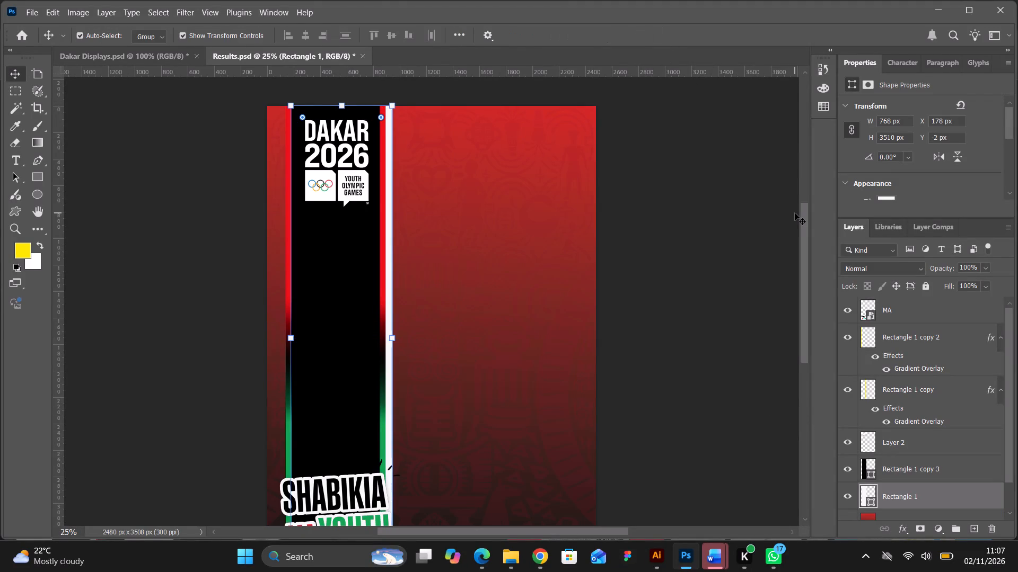
Nudge the white Rectangle 1 left to X 134 px so it borders both coloured edge strips, and deselect it.
{"action": "key", "text": "Left"}
{"action": "key", "text": "Left"}
{"action": "key", "text": "Left"}
{"action": "key", "text": "Left"}
{"action": "key", "text": "Left"}
{"action": "key", "text": "Left"}
{"action": "key", "text": "Left"}
{"action": "key", "text": "Left"}
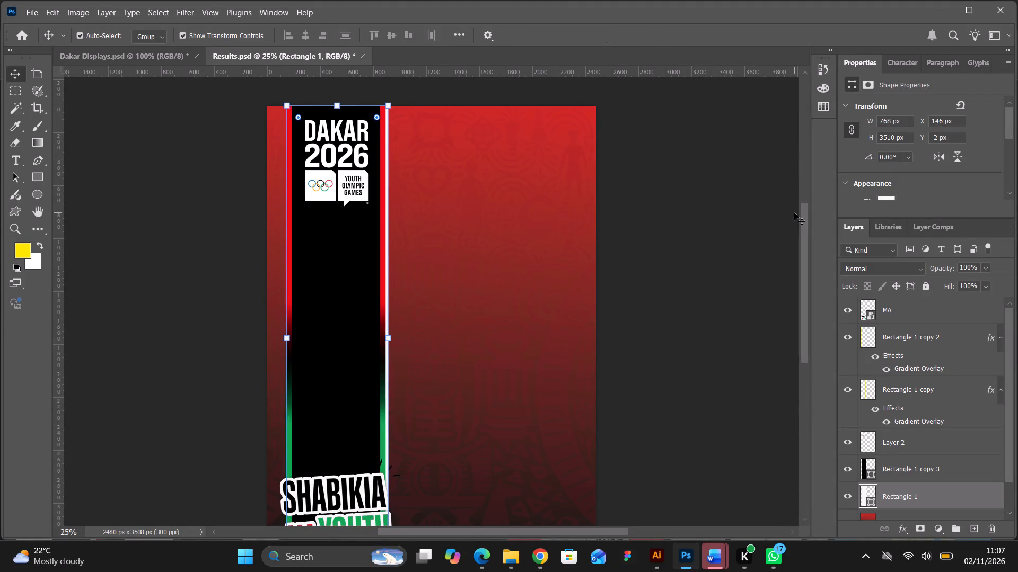
{"action": "key", "text": "Left"}
{"action": "key", "text": "Left"}
{"action": "key", "text": "Left"}
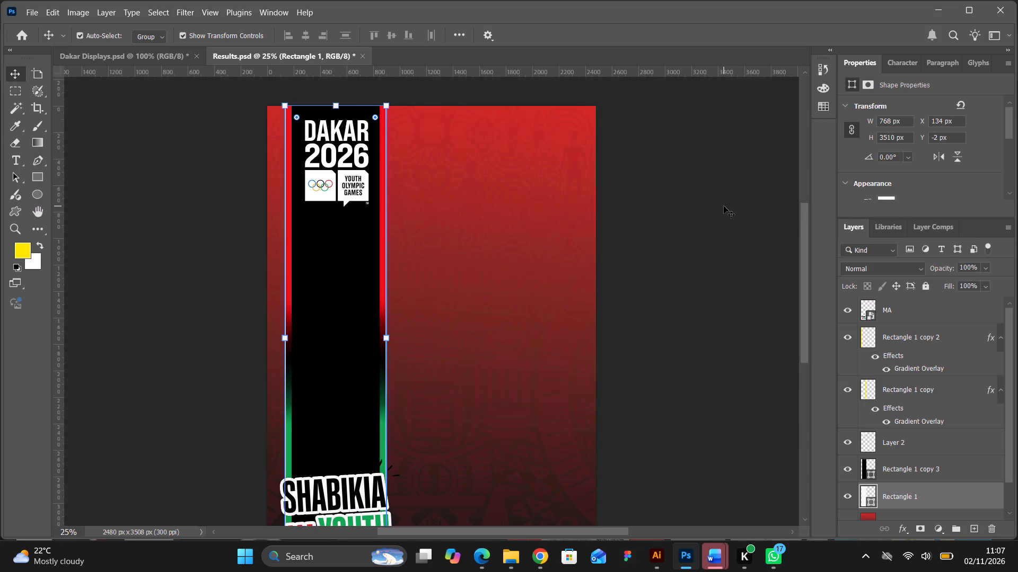
{"action": "left_click", "coordinate": [724, 206]}
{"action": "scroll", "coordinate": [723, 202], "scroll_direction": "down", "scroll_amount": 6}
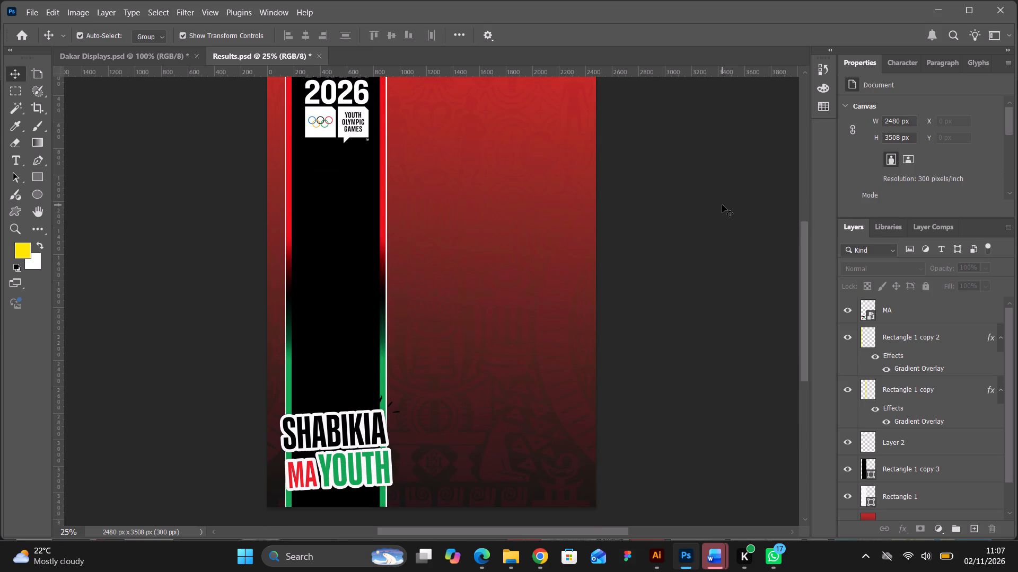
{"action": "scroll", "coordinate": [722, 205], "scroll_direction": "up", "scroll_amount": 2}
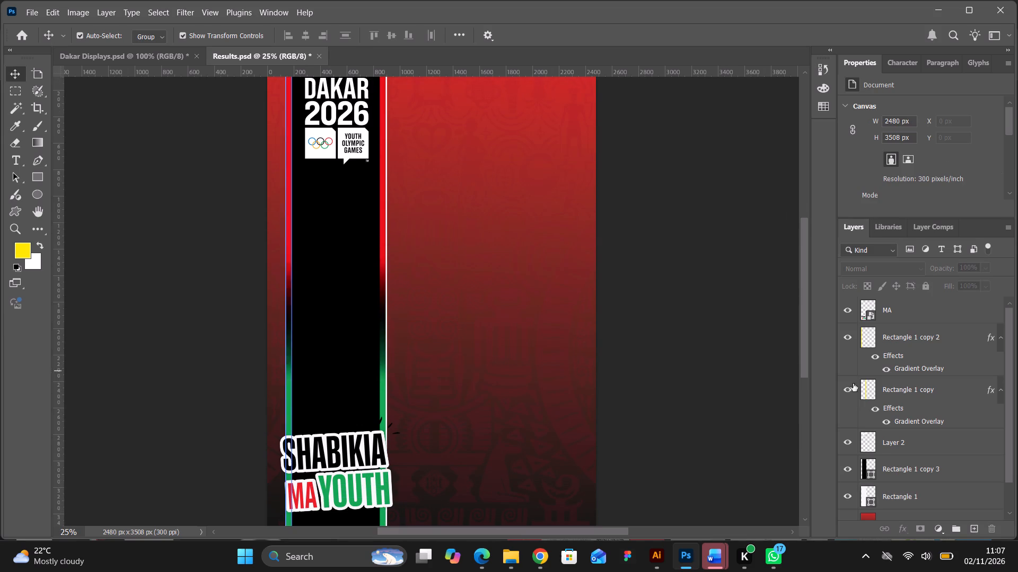
Align the Rectangle 1 and Rectangle 1 copy 3 shapes with each other on their horizontal centres.
{"action": "left_click", "coordinate": [898, 493]}
{"action": "left_click", "coordinate": [897, 477], "text": "ctrl"}
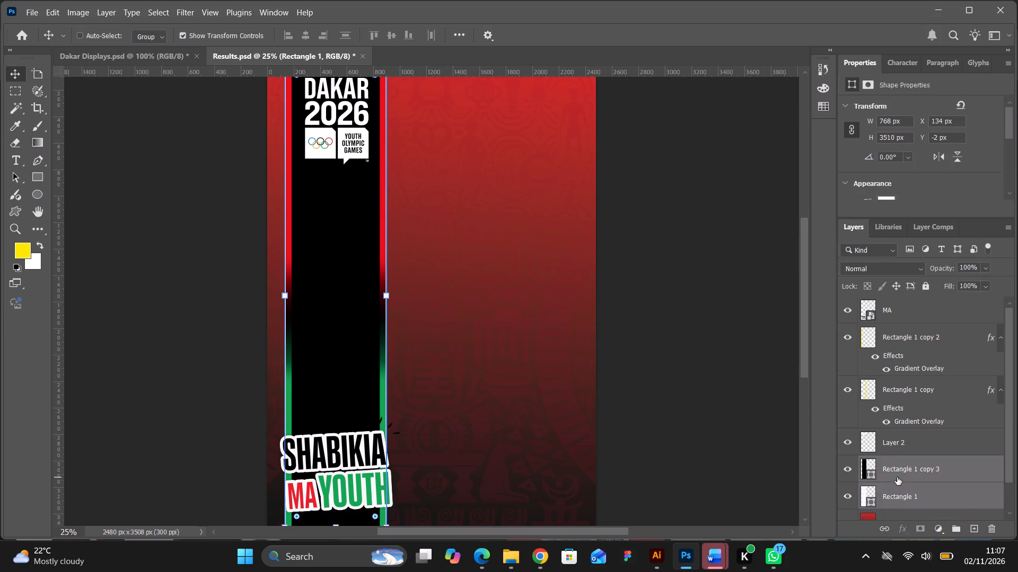
{"action": "left_click", "coordinate": [306, 34]}
{"action": "left_click", "coordinate": [637, 209]}
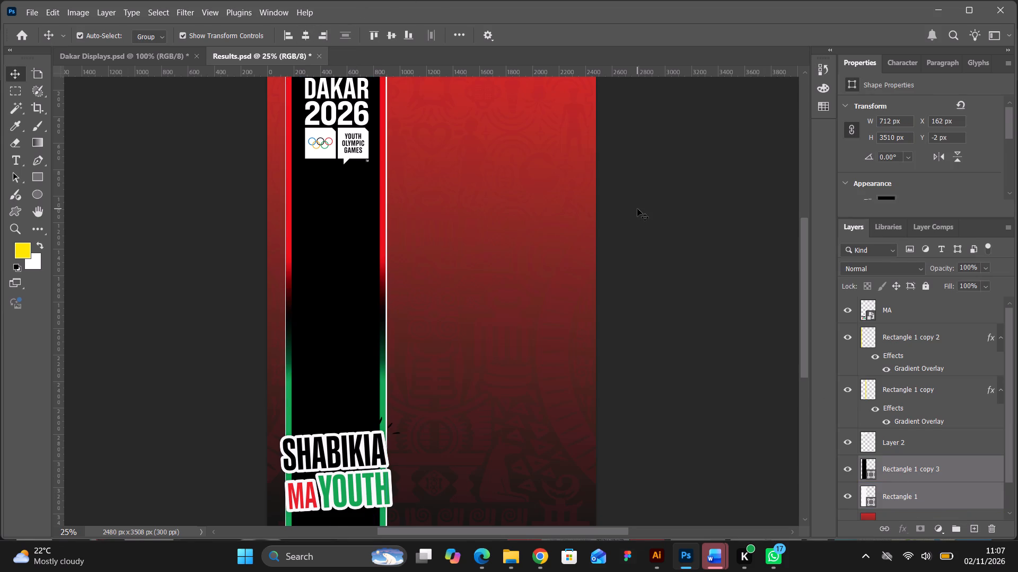
Reapply the horizontal centre alignment to Rectangle 1 and Rectangle 1 copy 3 after checking the band's white edges up close.
{"action": "scroll", "coordinate": [422, 218], "scroll_direction": "up", "scroll_amount": 7}
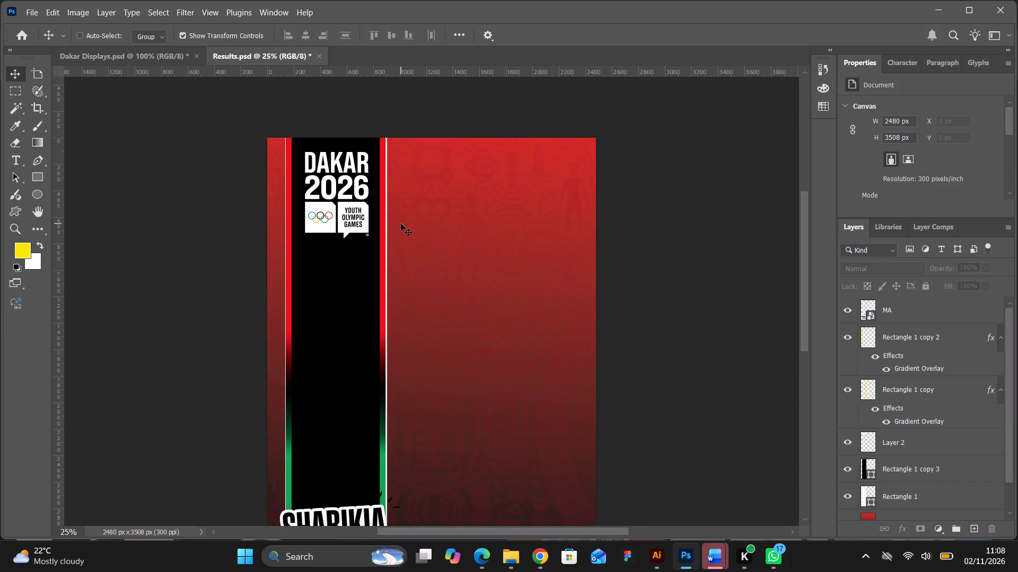
{"action": "key", "text": "ctrl+equal"}
{"action": "scroll", "coordinate": [629, 408], "scroll_direction": "down", "scroll_amount": 7}
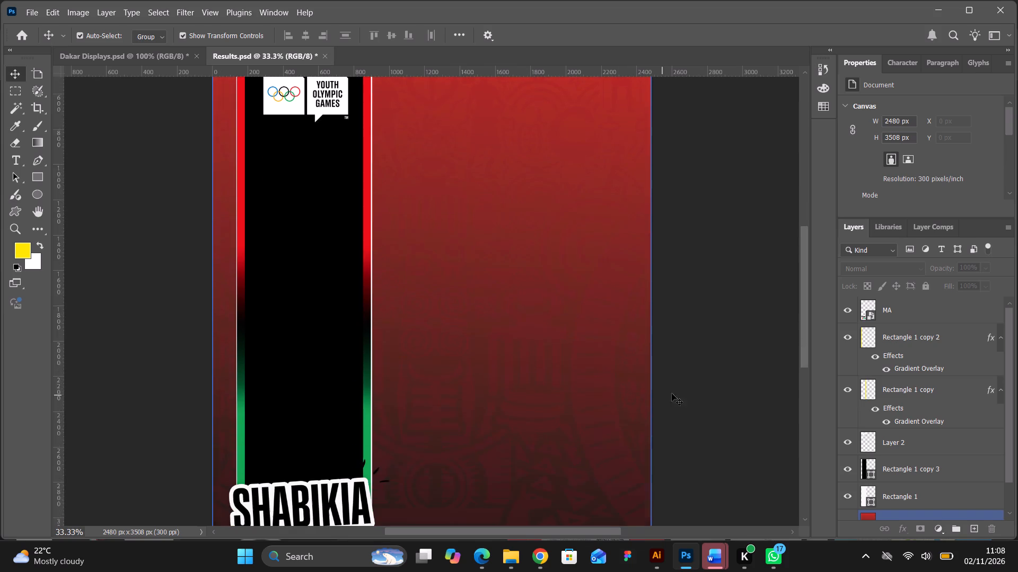
{"action": "scroll", "coordinate": [672, 394], "scroll_direction": "down", "scroll_amount": 15}
{"action": "left_click", "coordinate": [897, 465]}
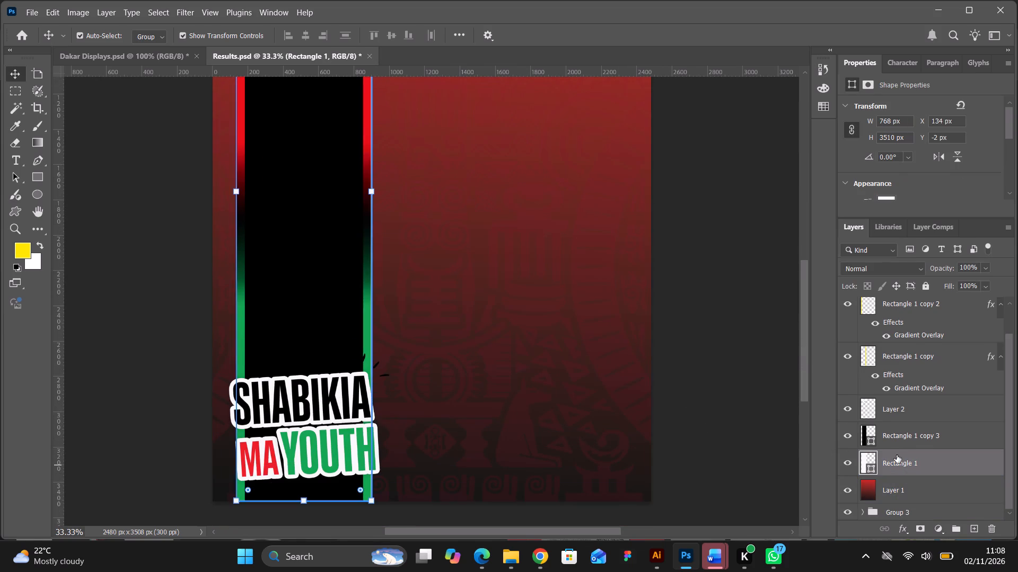
{"action": "left_click", "coordinate": [897, 442], "text": "ctrl"}
{"action": "left_click", "coordinate": [306, 37]}
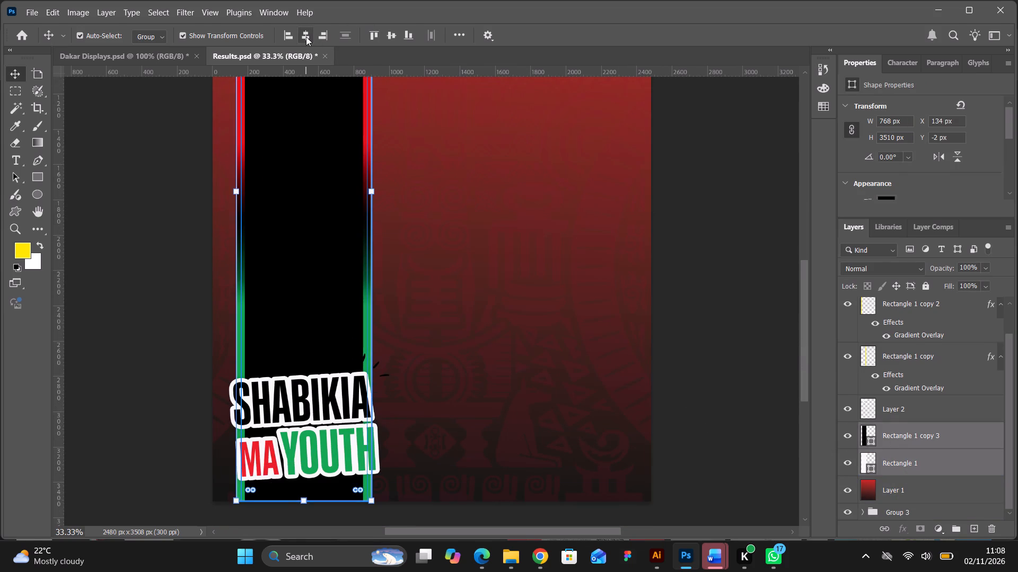
{"action": "left_click", "coordinate": [306, 37]}
{"action": "left_click", "coordinate": [703, 261]}
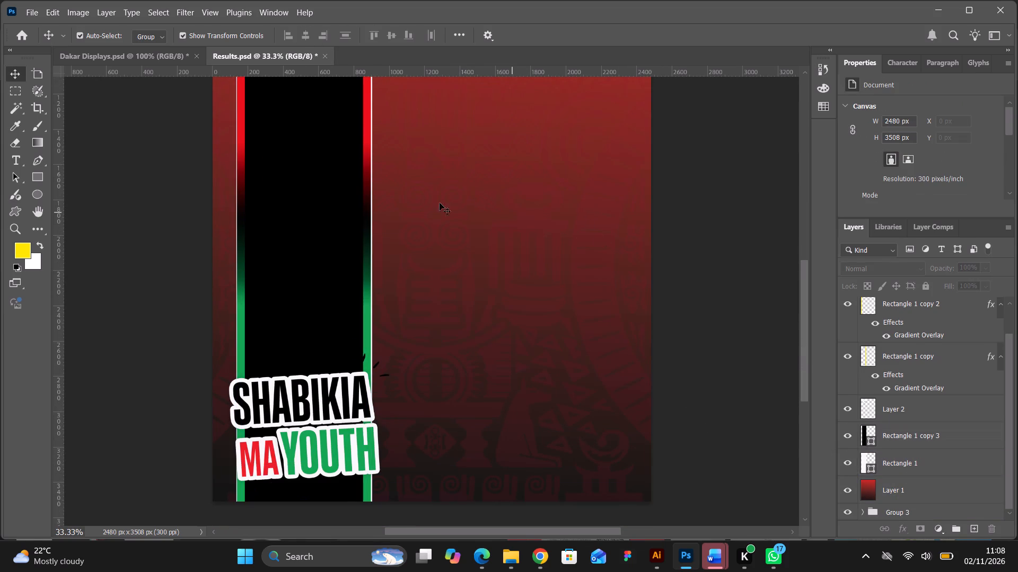
Nudge the white Rectangle 1 shape behind the black band one increment to the left.
{"action": "left_click", "coordinate": [903, 463]}
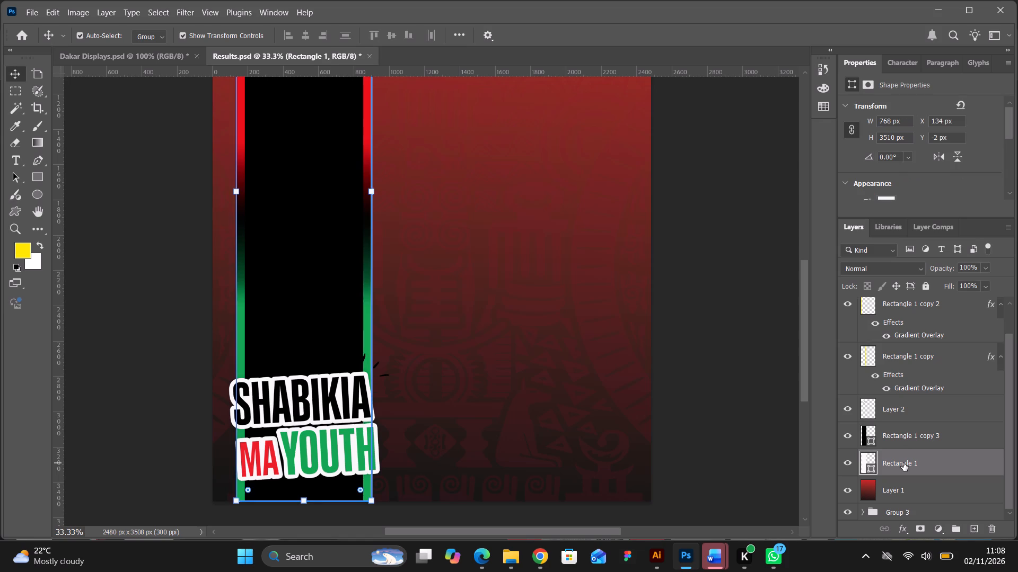
{"action": "key", "text": "Left"}
{"action": "left_click", "coordinate": [730, 338]}
Examine the band's white edge lines along the full poster height, from the Dakar 2026 logo to the Shabikia Ma Youth logo.
{"action": "scroll", "coordinate": [730, 338], "scroll_direction": "up", "scroll_amount": 3}
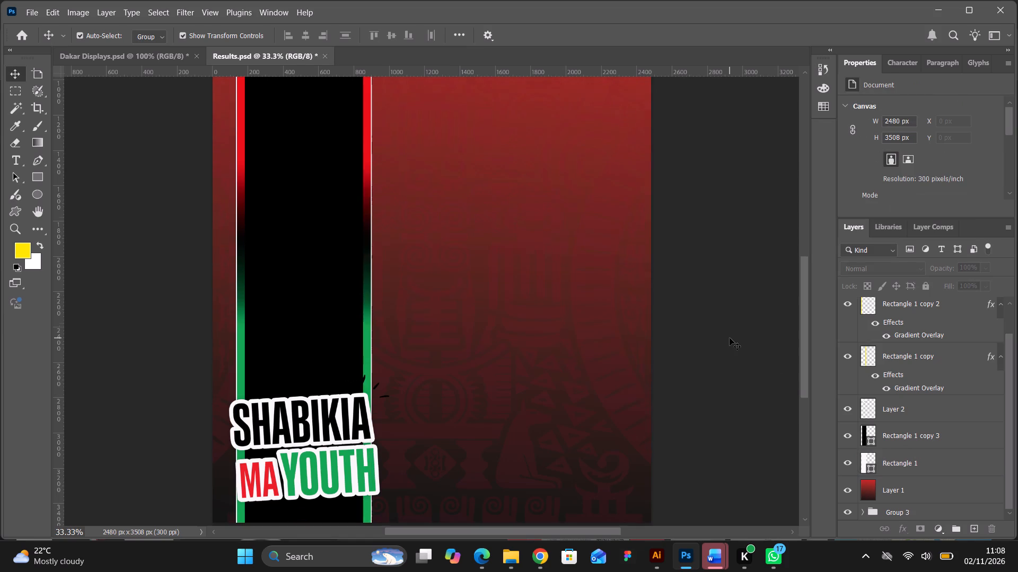
{"action": "scroll", "coordinate": [730, 338], "scroll_direction": "up", "scroll_amount": 20}
{"action": "scroll", "coordinate": [730, 338], "scroll_direction": "up", "scroll_amount": 3}
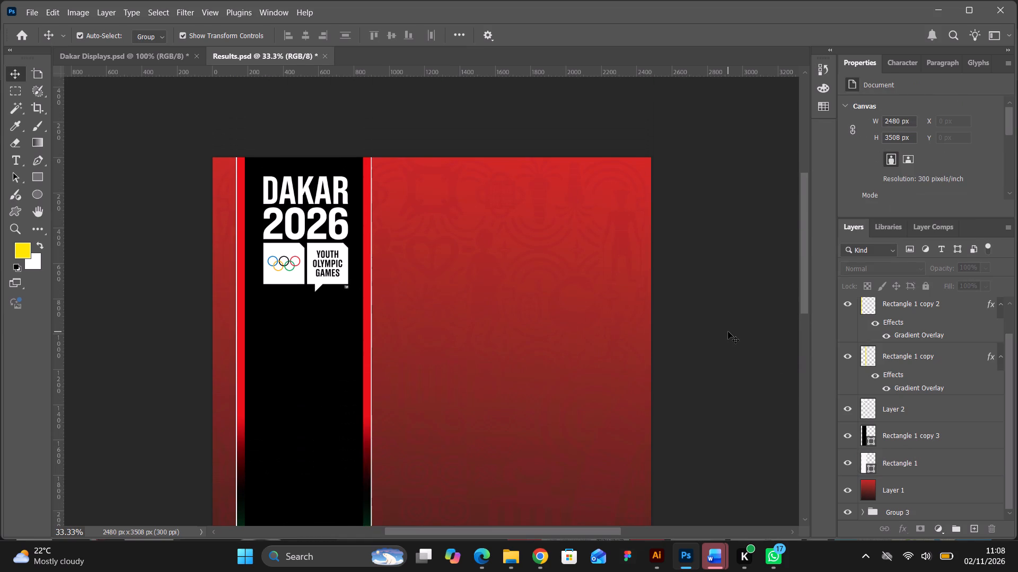
{"action": "key", "text": "ctrl+minus"}
{"action": "scroll", "coordinate": [709, 319], "scroll_direction": "down", "scroll_amount": 7}
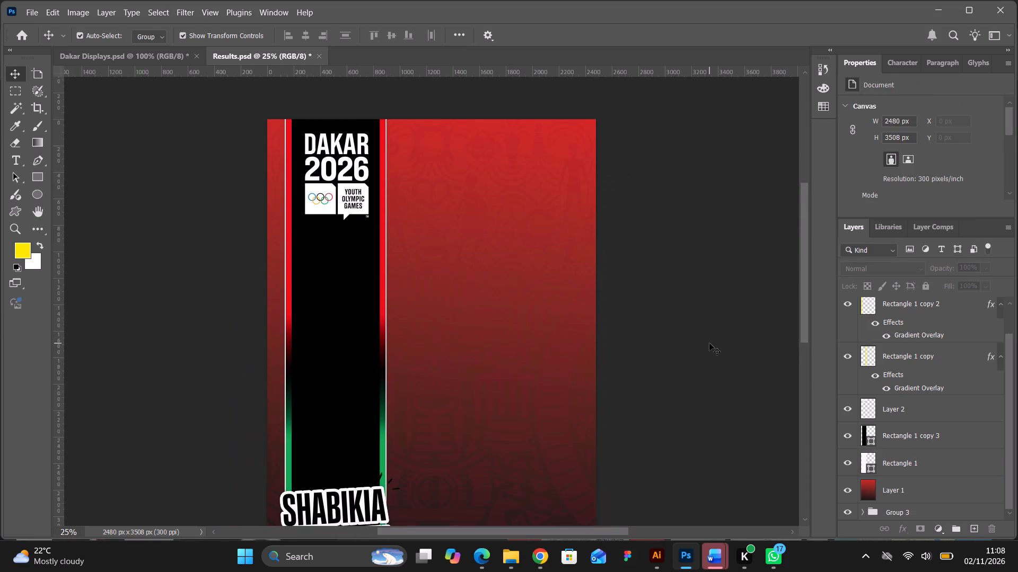
{"action": "scroll", "coordinate": [705, 342], "scroll_direction": "down", "scroll_amount": 9}
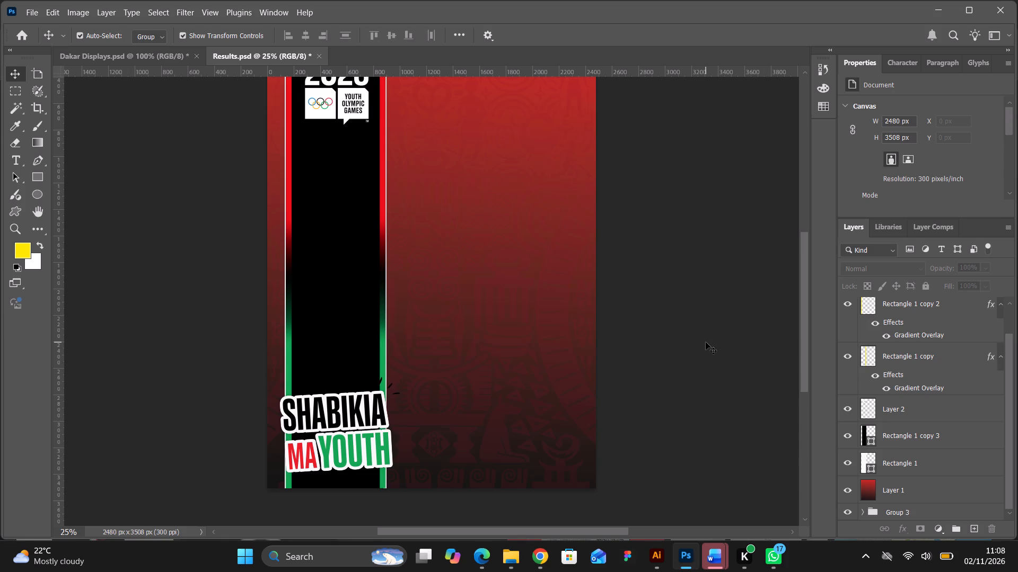
{"action": "scroll", "coordinate": [706, 342], "scroll_direction": "down", "scroll_amount": 3}
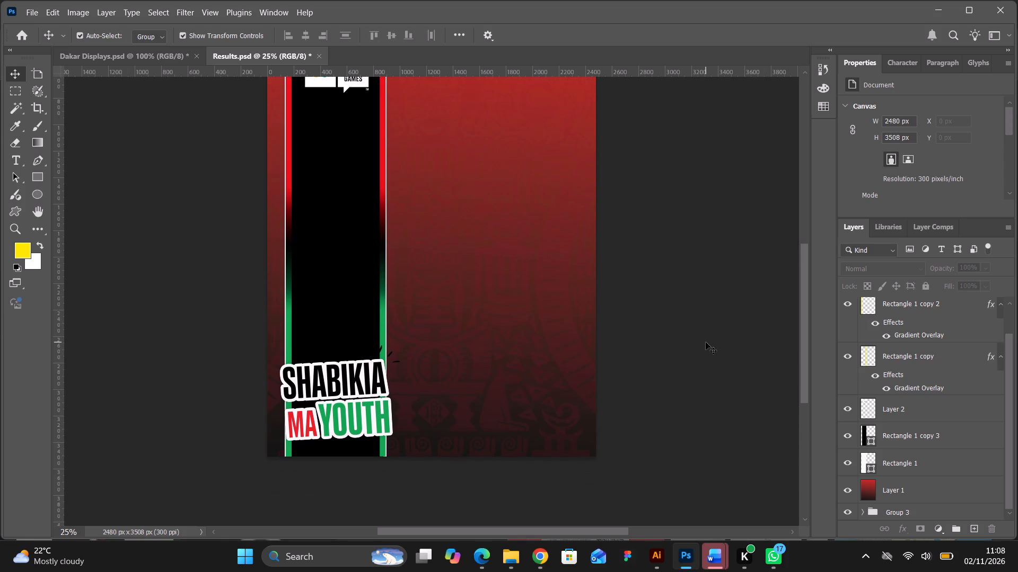
{"action": "scroll", "coordinate": [706, 342], "scroll_direction": "up", "scroll_amount": 12}
{"action": "scroll", "coordinate": [706, 342], "scroll_direction": "down", "scroll_amount": 2}
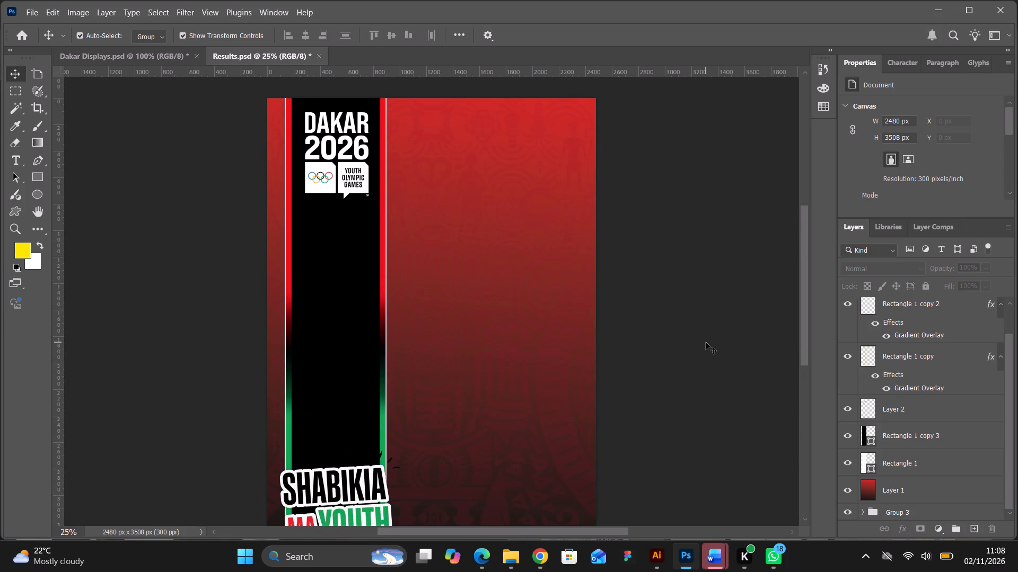
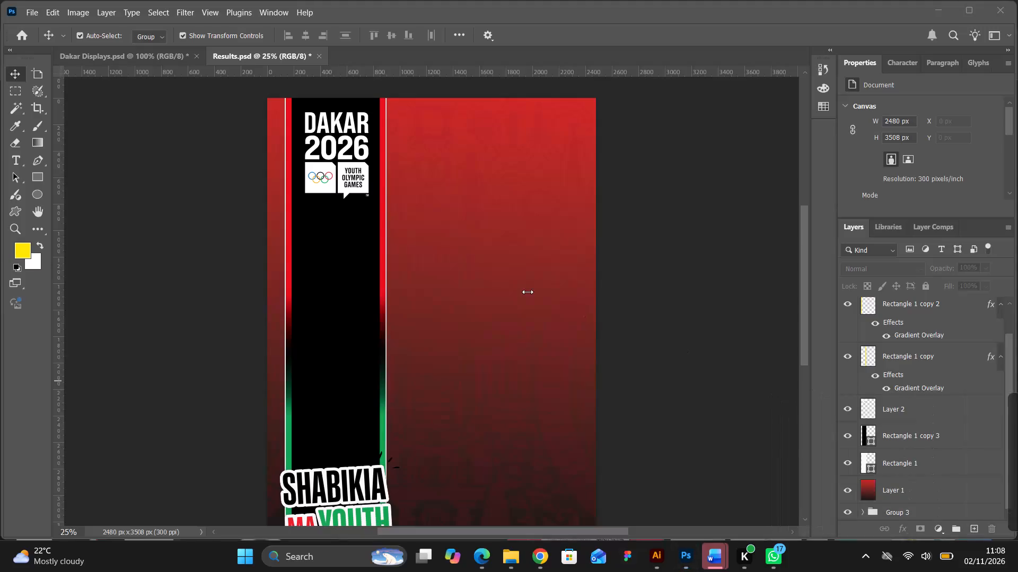
Enlarge the Shabikia Ma Youth logo to about 109% (1020 × 823 px) and recentre it on the black band near the poster's bottom edge.
{"action": "scroll", "coordinate": [529, 293], "scroll_direction": "down", "scroll_amount": 11}
{"action": "left_click", "coordinate": [348, 364]}
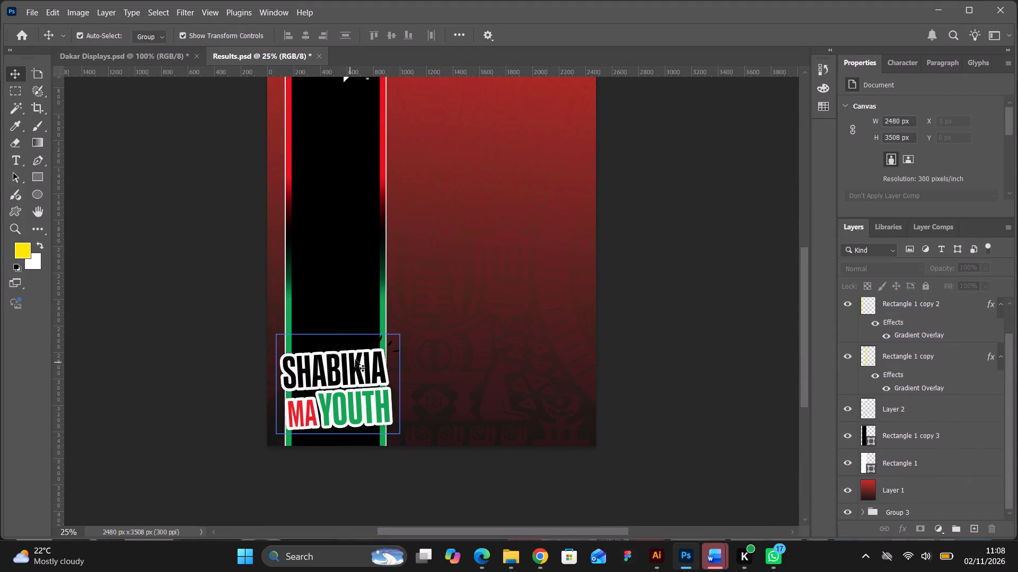
{"action": "left_click_drag", "start_coordinate": [399, 334], "coordinate": [402, 333]}
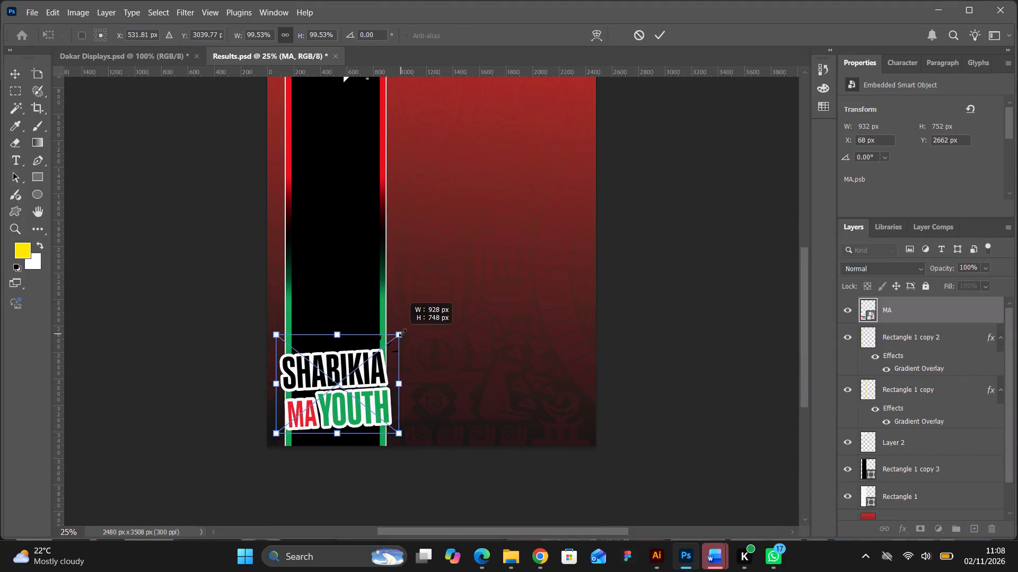
{"action": "left_click_drag", "start_coordinate": [402, 333], "coordinate": [412, 326]}
{"action": "left_click_drag", "start_coordinate": [388, 353], "coordinate": [385, 356]}
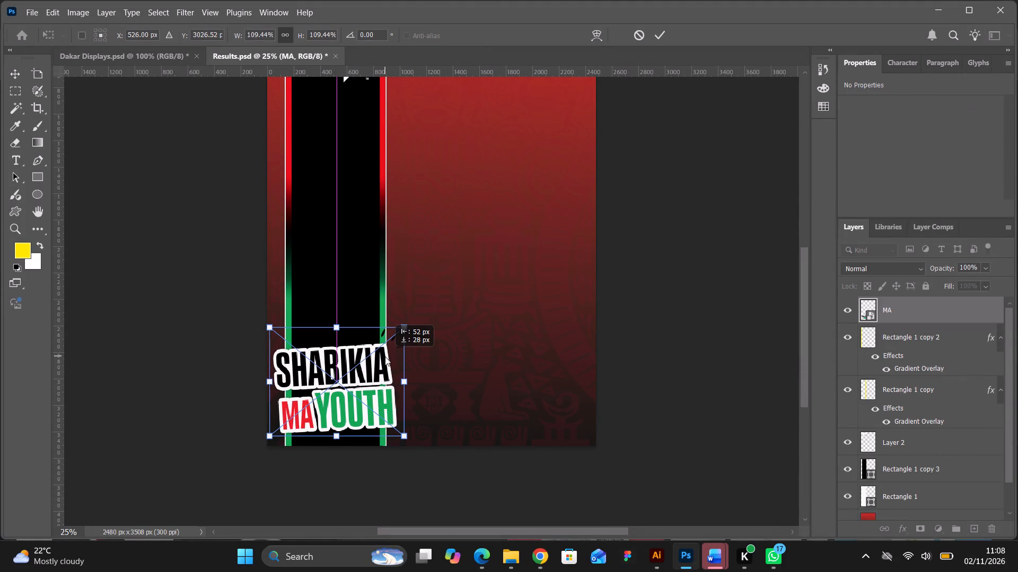
{"action": "left_click_drag", "start_coordinate": [385, 356], "coordinate": [385, 359]}
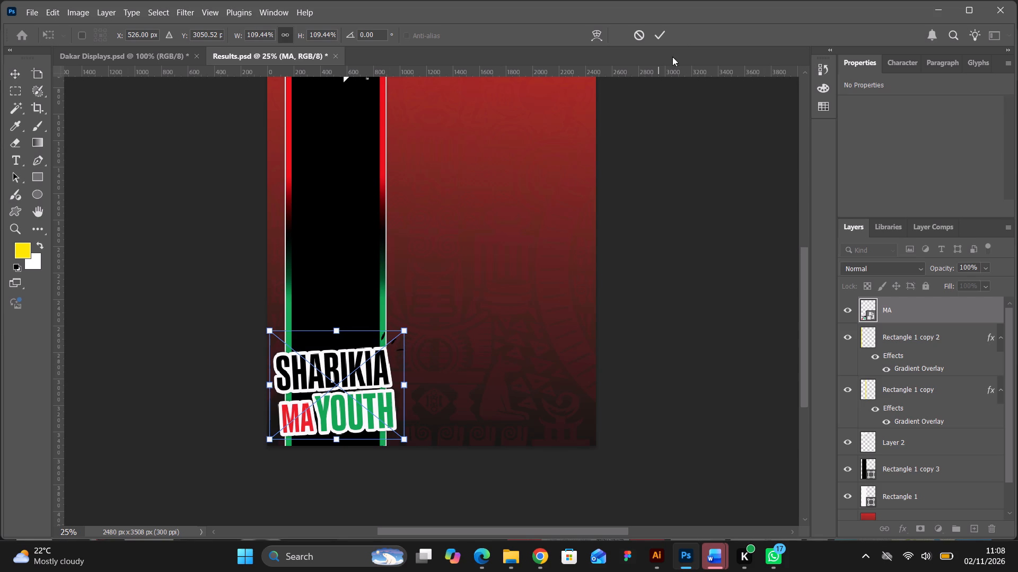
{"action": "left_click", "coordinate": [662, 31]}
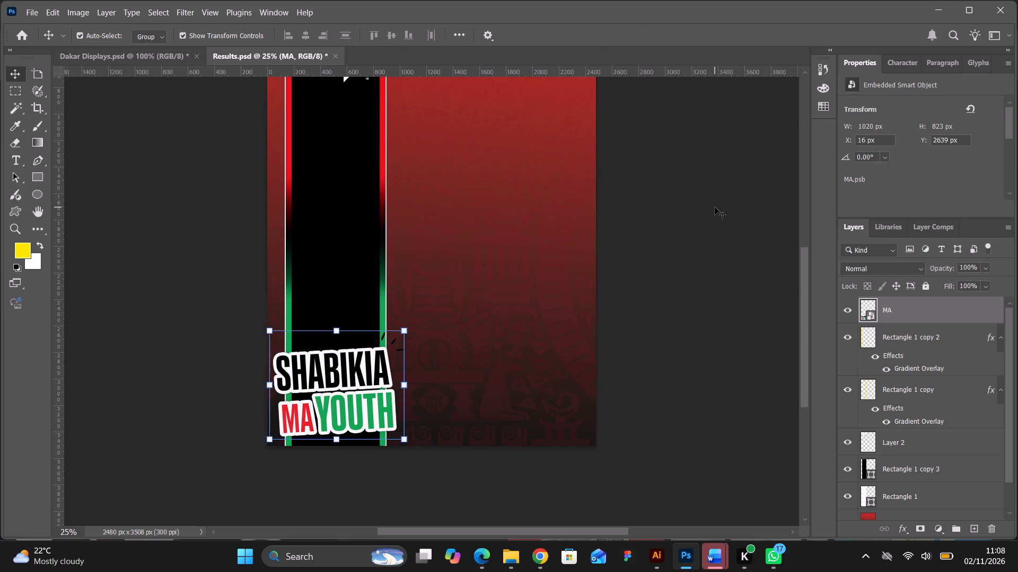
{"action": "left_click", "coordinate": [715, 207]}
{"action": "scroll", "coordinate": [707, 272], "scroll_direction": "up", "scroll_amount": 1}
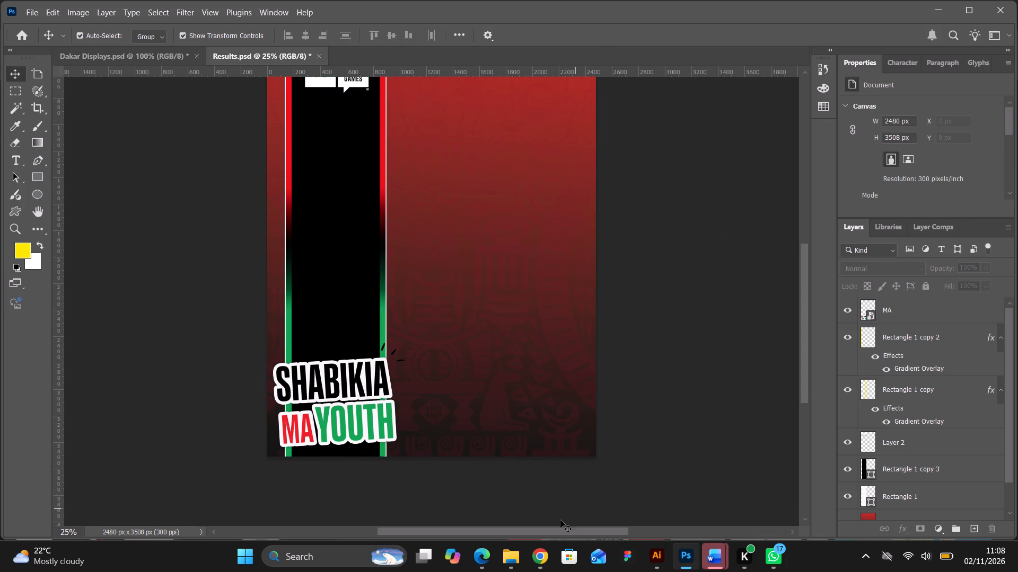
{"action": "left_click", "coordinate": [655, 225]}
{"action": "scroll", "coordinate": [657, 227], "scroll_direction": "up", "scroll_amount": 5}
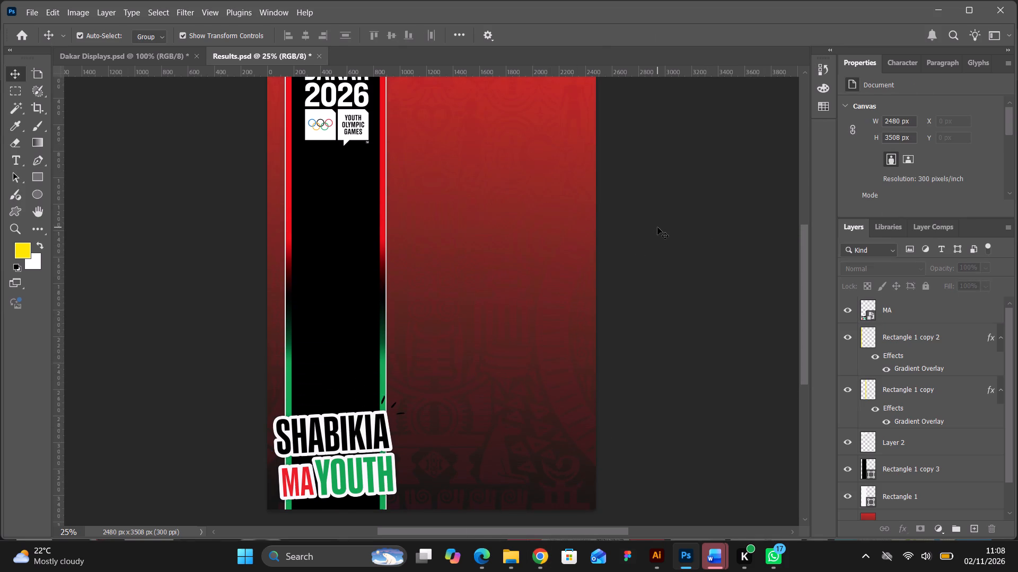